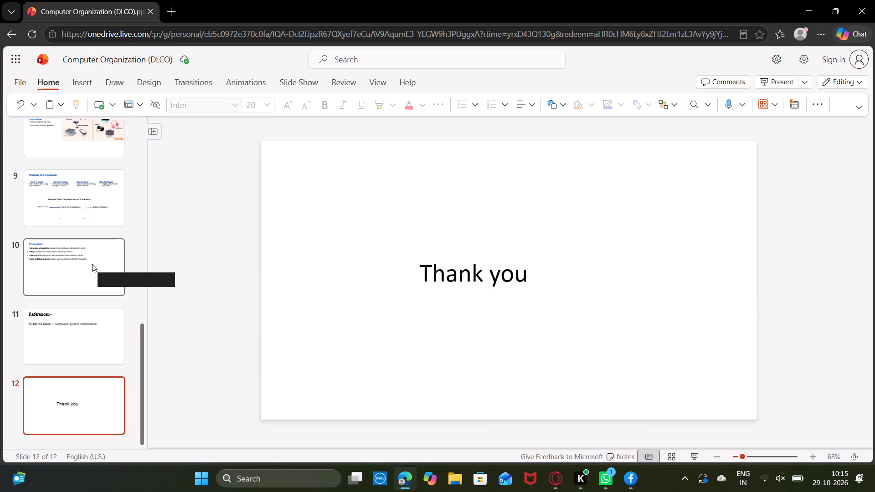
Move the "Computer Organization" title and the subject line on slide 3 slightly higher, keeping the title aligned above the subject line.
scroll(92, 264, "up", 7)
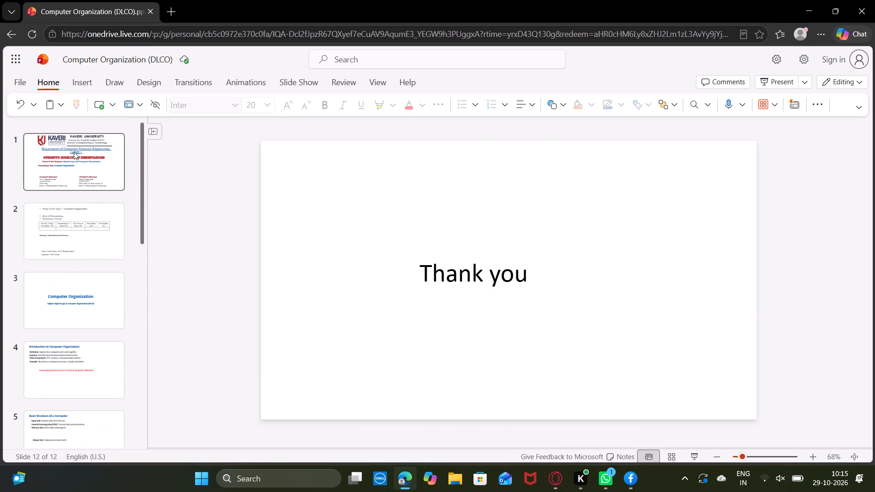
left_click(74, 152)
left_click(103, 223)
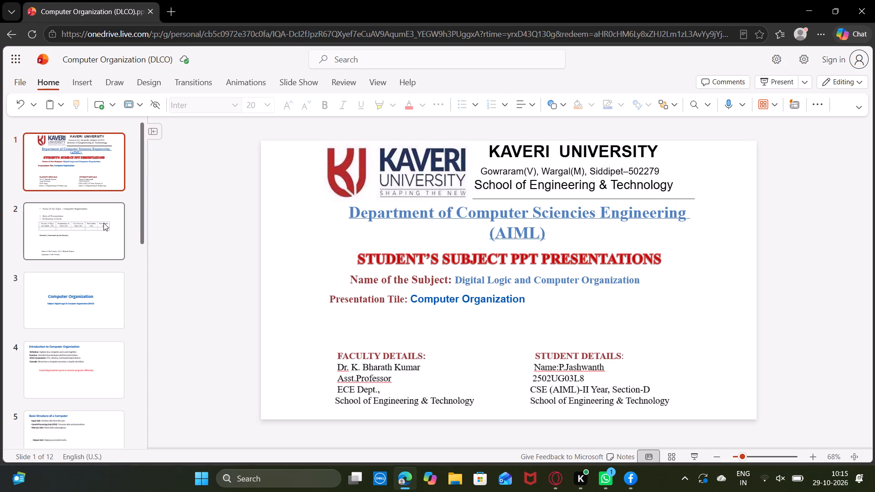
left_click(99, 323)
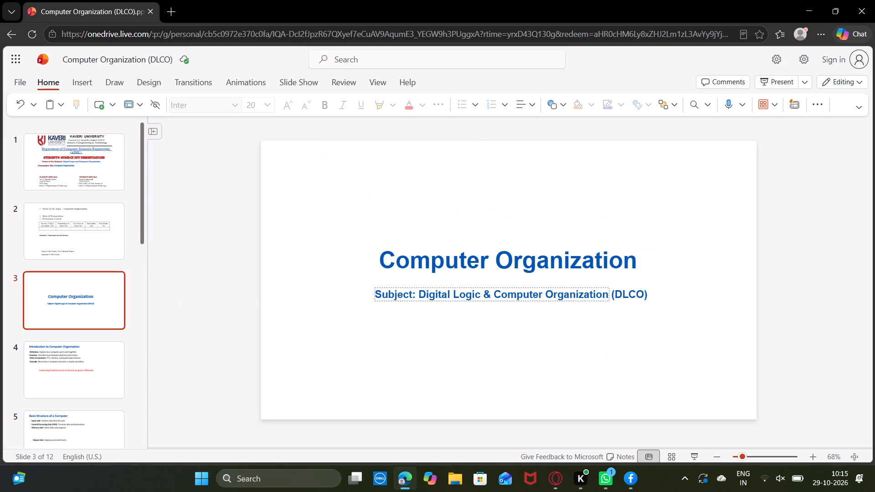
left_click(429, 273)
left_click_drag(441, 247, 428, 239)
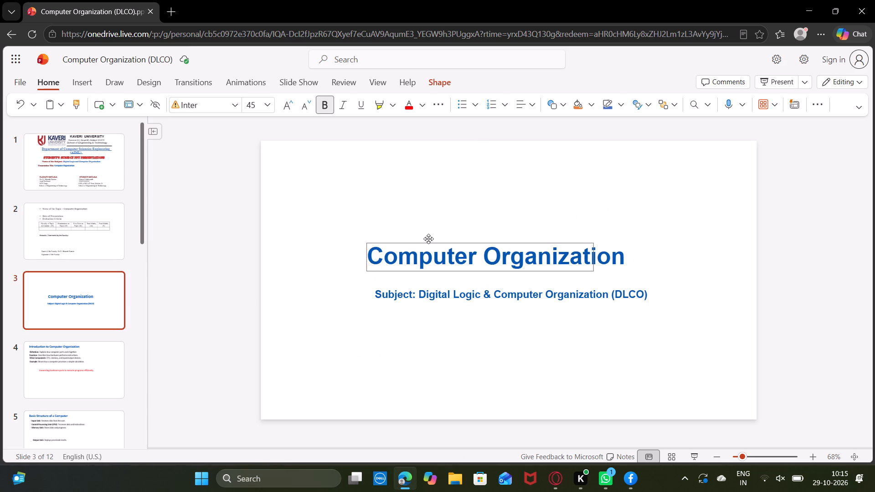
left_click_drag(428, 239, 428, 231)
left_click(451, 299)
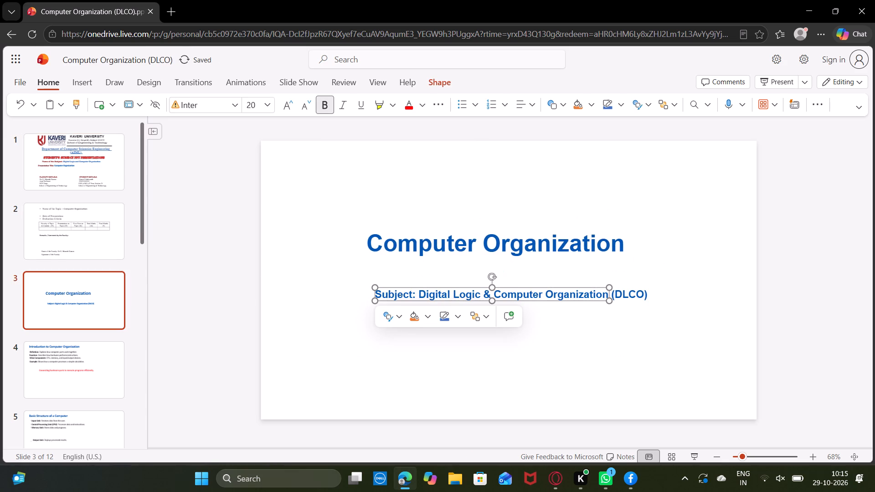
left_click_drag(451, 287, 446, 270)
left_click(444, 246)
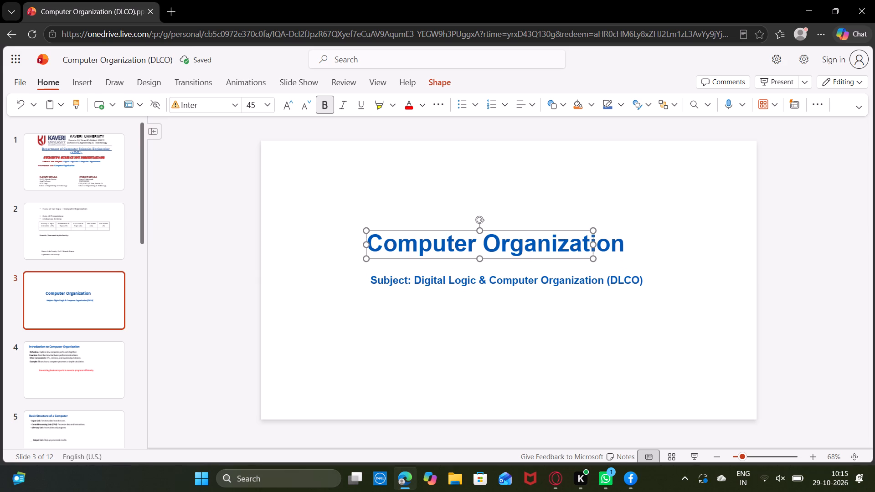
left_click_drag(444, 231, 448, 238)
left_click(70, 360)
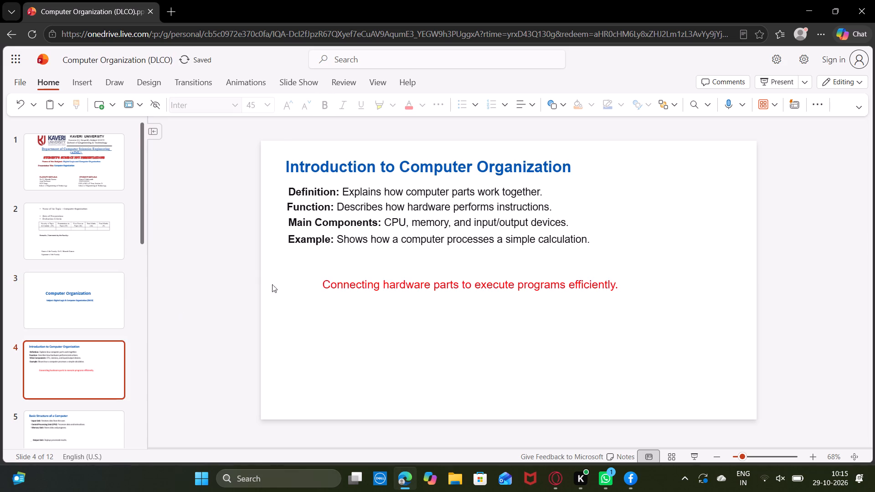
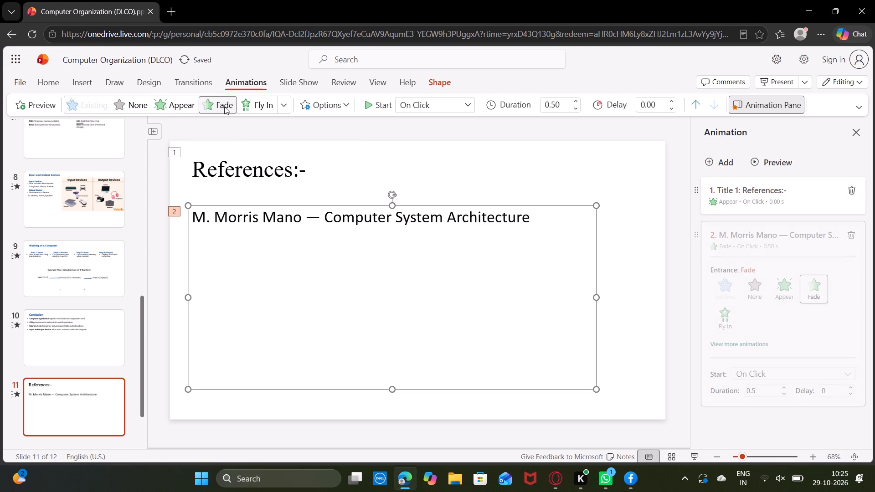
left_click(172, 103)
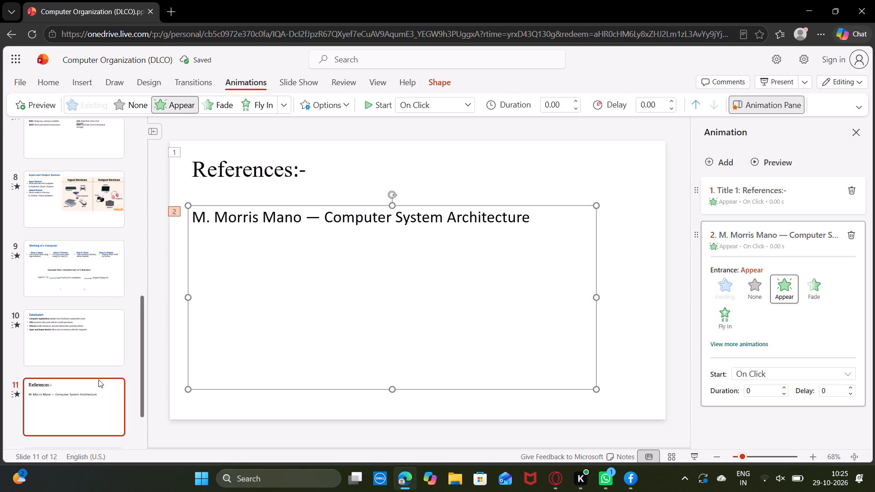
Apply the Wipe entrance animation to the 'Thank you' title on slide 12.
scroll(93, 391, "down", 3)
left_click(72, 392)
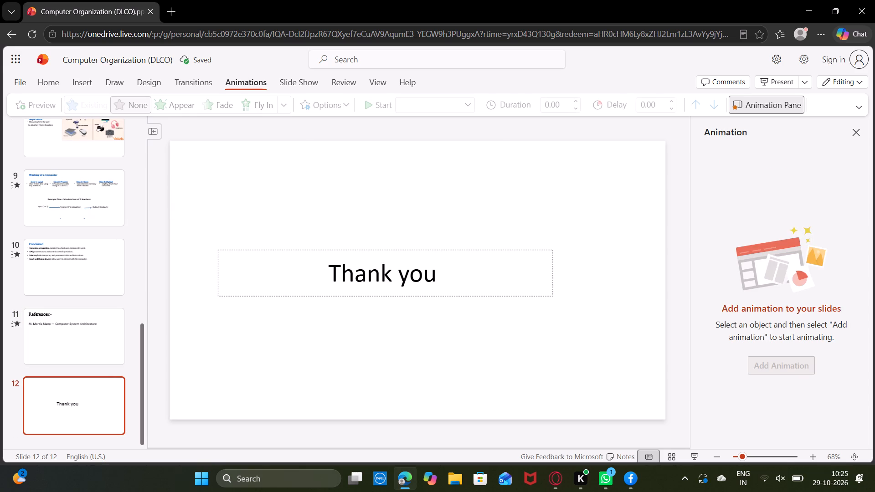
left_click_drag(340, 266, 438, 272)
left_click(438, 272)
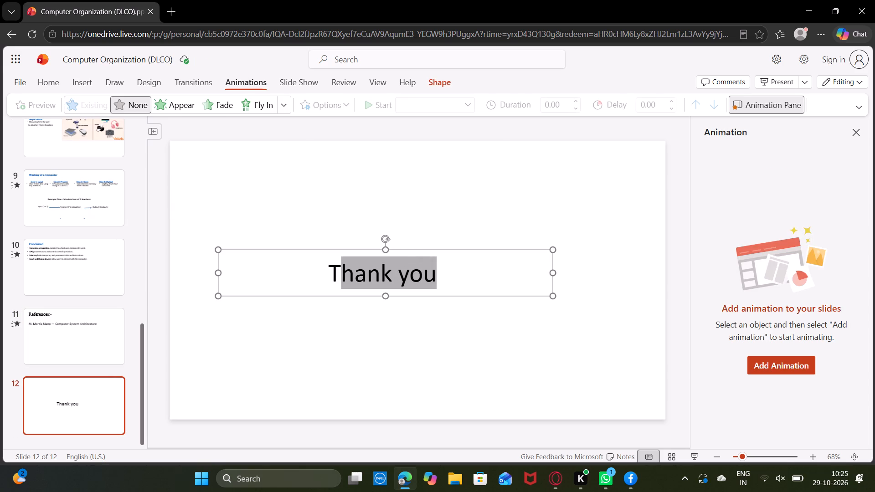
left_click_drag(447, 272, 268, 289)
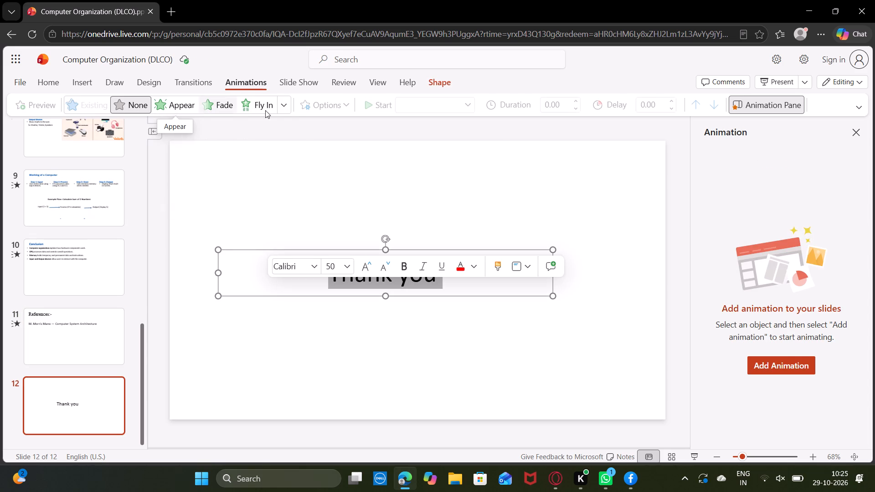
left_click(281, 106)
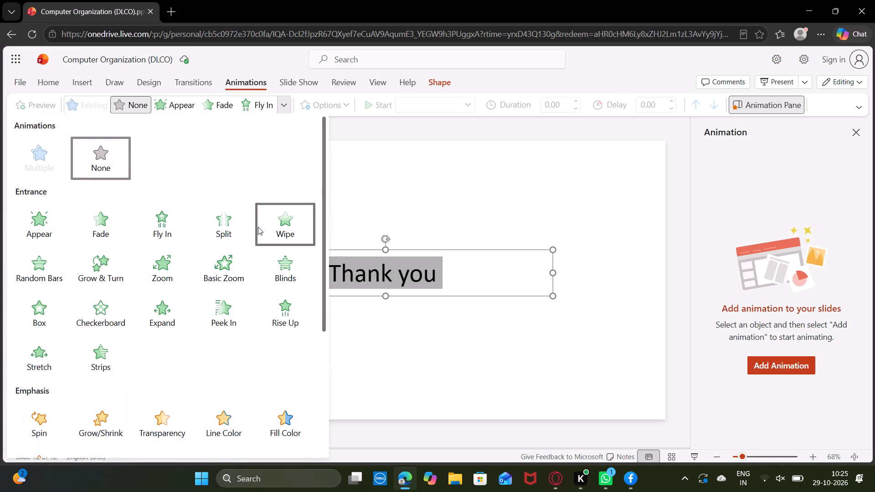
left_click(291, 229)
Present from slide 11 and advance through the References and 'Thank you' animations until the show ends.
left_click(73, 361)
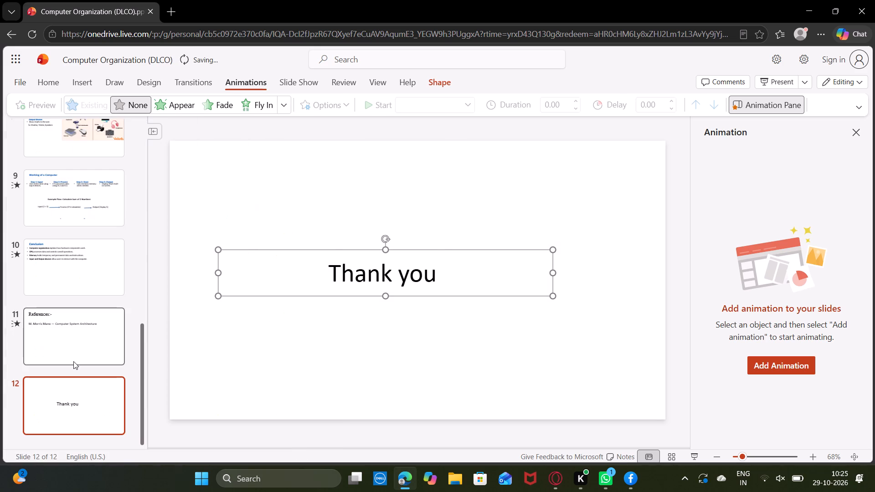
left_click(695, 458)
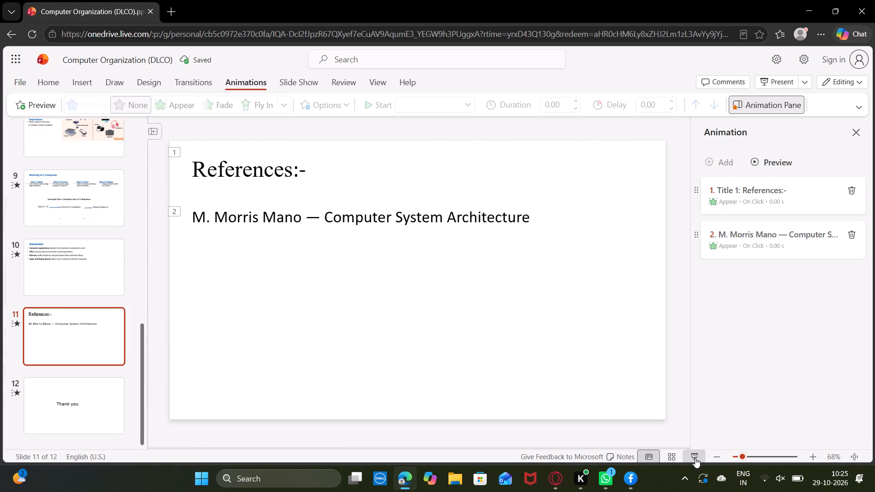
key("Right")
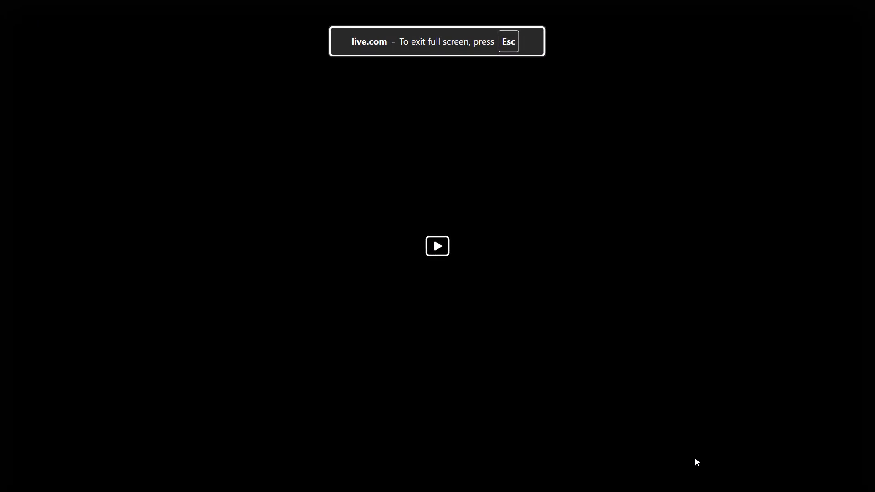
key("Right")
key("Right")
key("Right")
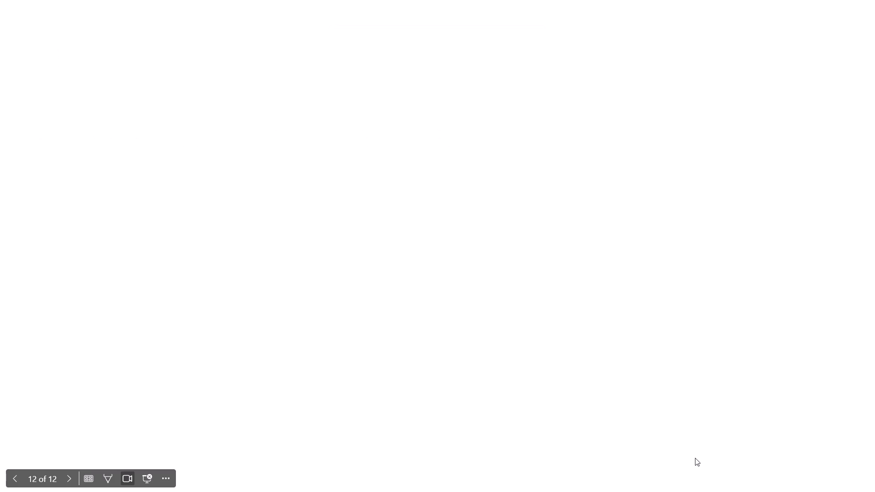
key("Right")
key("Right")
key("Right")
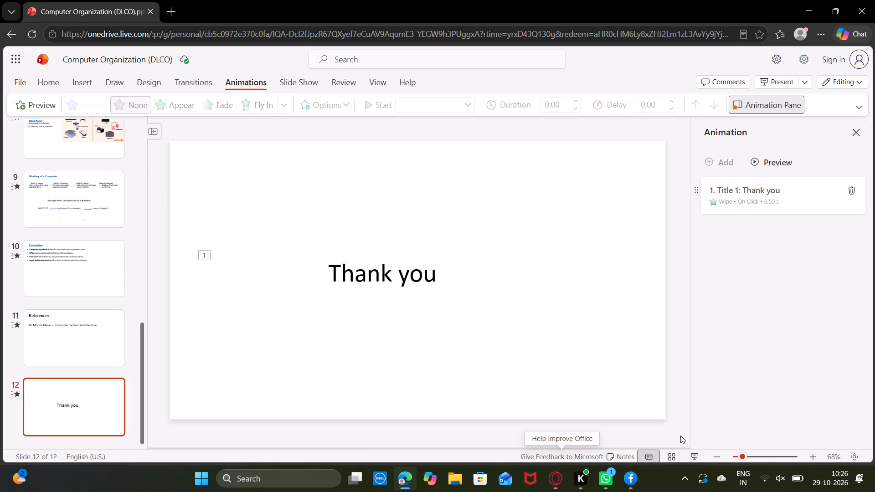
Start the slide show from the beginning and advance past the cover to check the 'Computer Organization' title slide's animations.
left_click(273, 88)
left_click(64, 109)
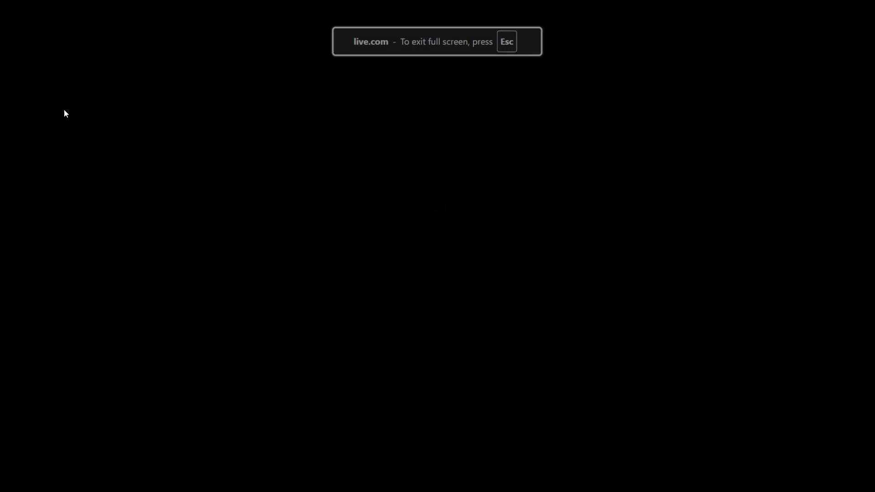
key("Right")
key("Right")
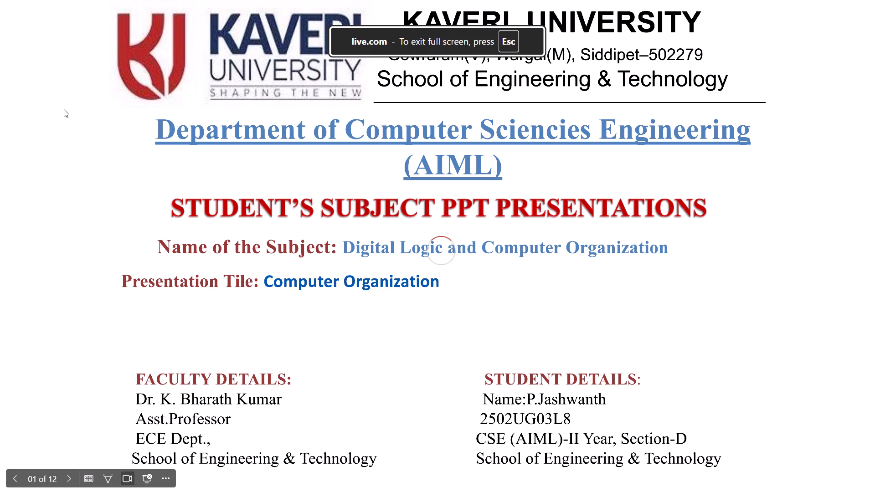
key("Right")
key("Right")
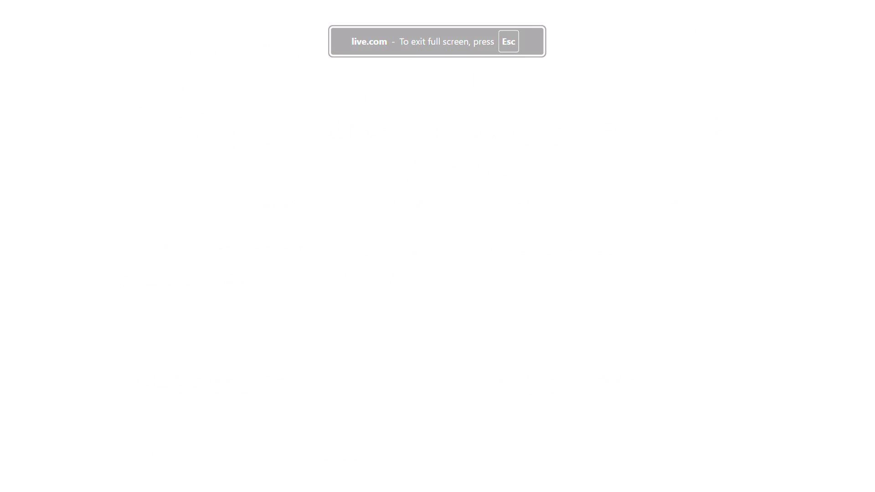
key("Right")
key("Right")
key("Right")
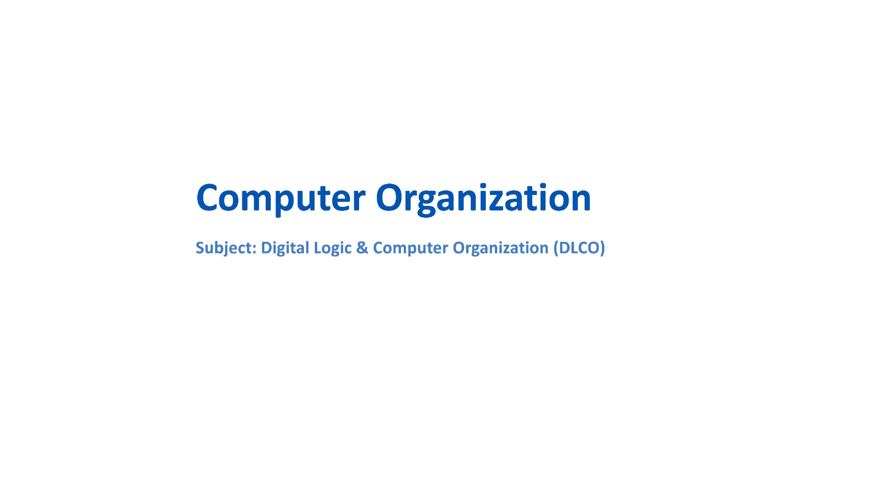
Play through the 'Introduction to Computer Organization' slide to check how its text lines animate in.
key("Right")
key("Right")
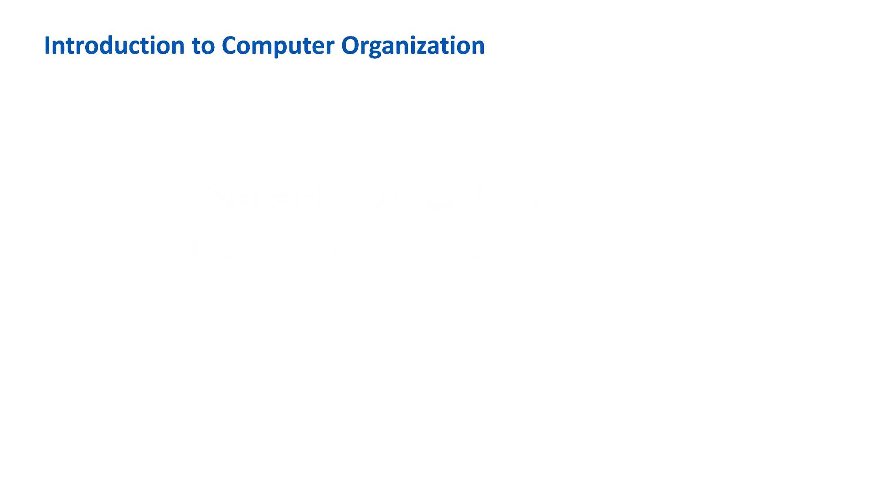
key("Right")
key("Right")
key("Right")
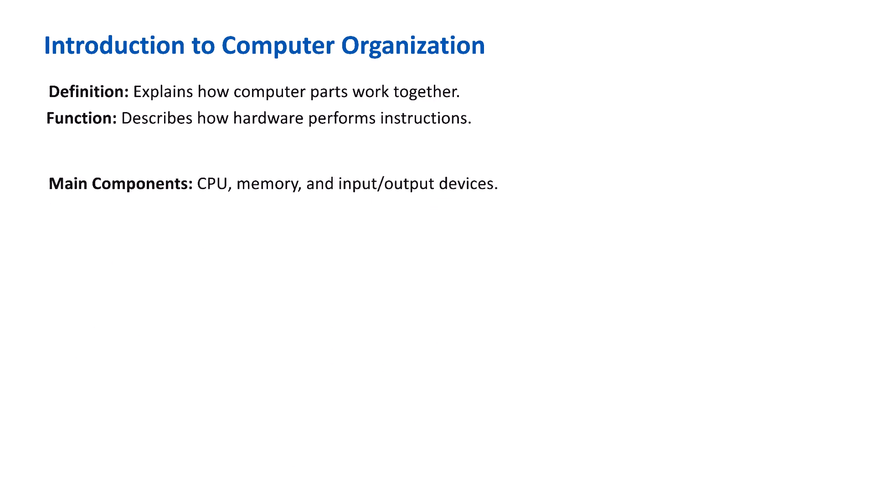
key("Right")
key("Right")
key("Right")
key("Right")
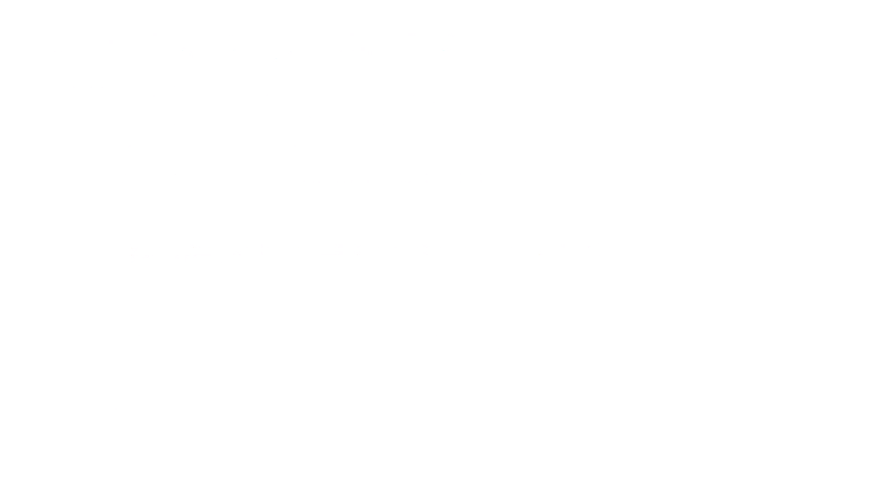
Play through the 'Basic Structure of a Computer' slide to check the text and block diagram animations.
key("Right")
key("Right")
key("Right")
key("Right")
key("Right")
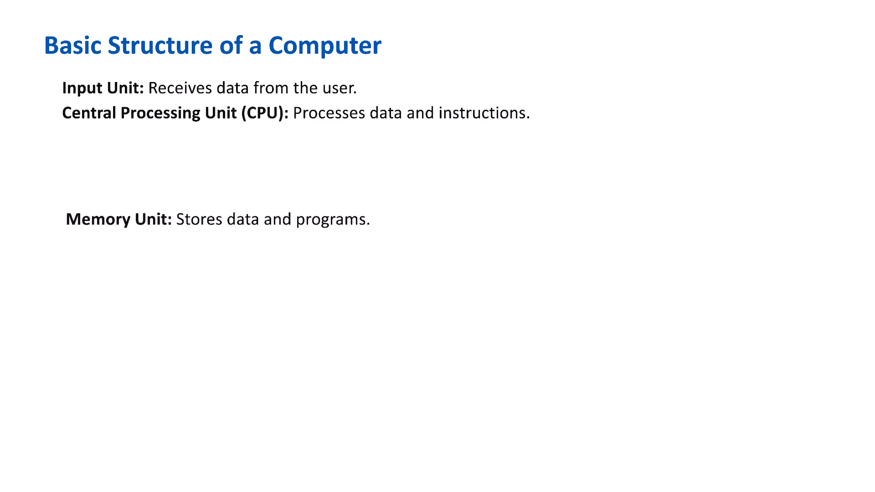
key("Right")
key("Right")
key("Right")
key("Right")
key("Right")
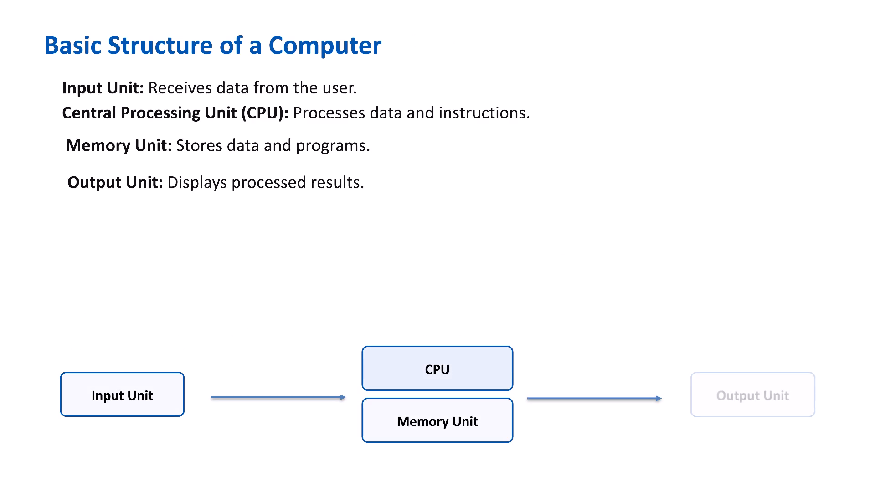
key("Right")
key("Right")
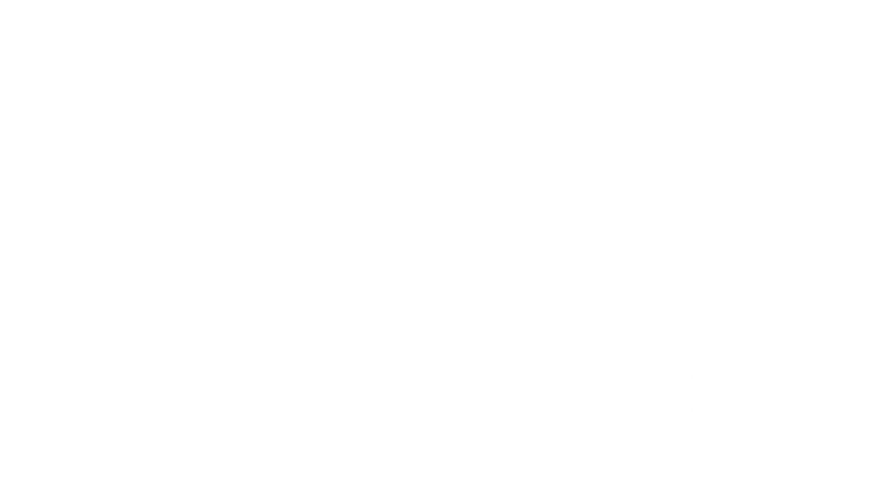
Play through the 'Central Processing Unit (CPU)' and 'Memory Unit' slides to check their animation order.
key("Right")
key("Right")
key("Right")
key("Right")
key("Right")
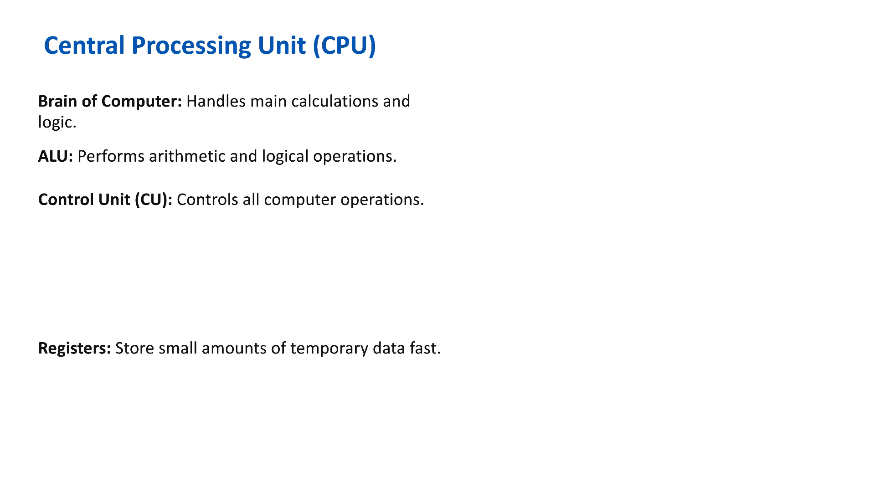
key("Right")
key("Right")
key("Right")
key("Right")
key("Right")
key("Right")
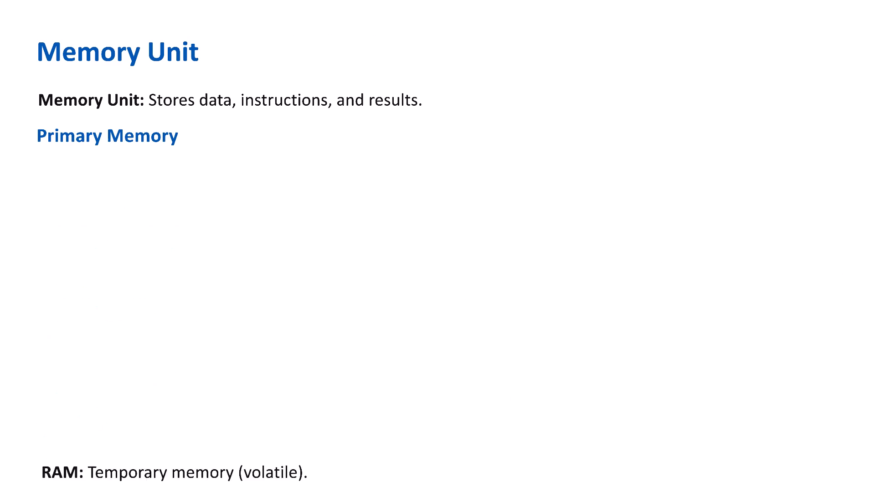
key("Right")
key("Right")
key("Right")
key("Right")
key("Right")
key("Right")
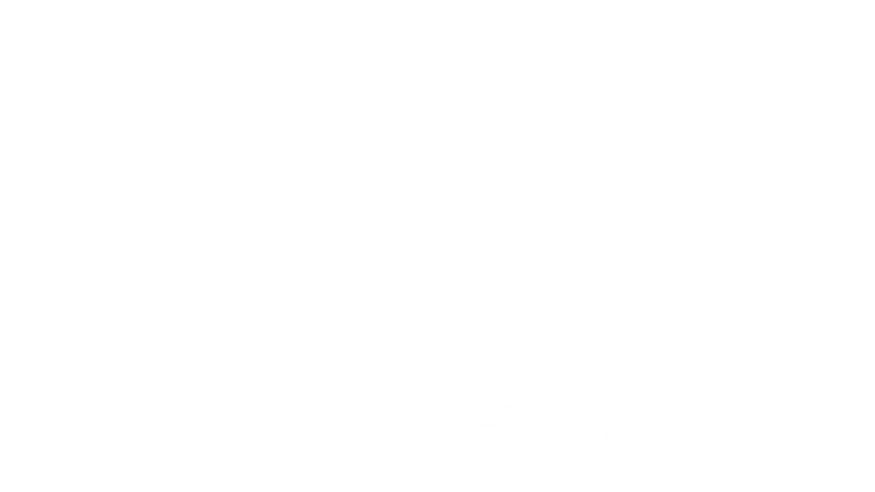
Play through the 'Input and Output Devices' slide to check how its text and picture animate in.
key("Right")
key("Right")
key("Right")
key("Right")
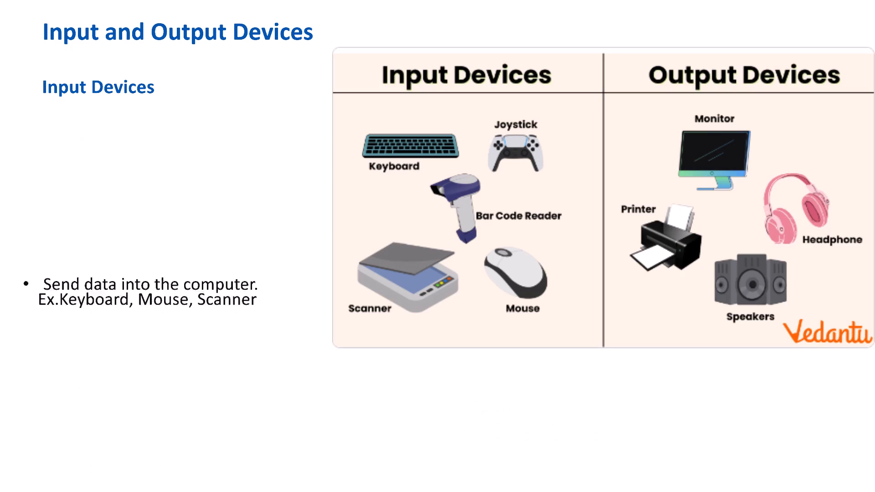
key("Right")
key("Right")
key("Right")
Play through the 'Working of a Computer' slide to check its animation order, and end the slide show.
key("Right")
key("Right")
key("Right")
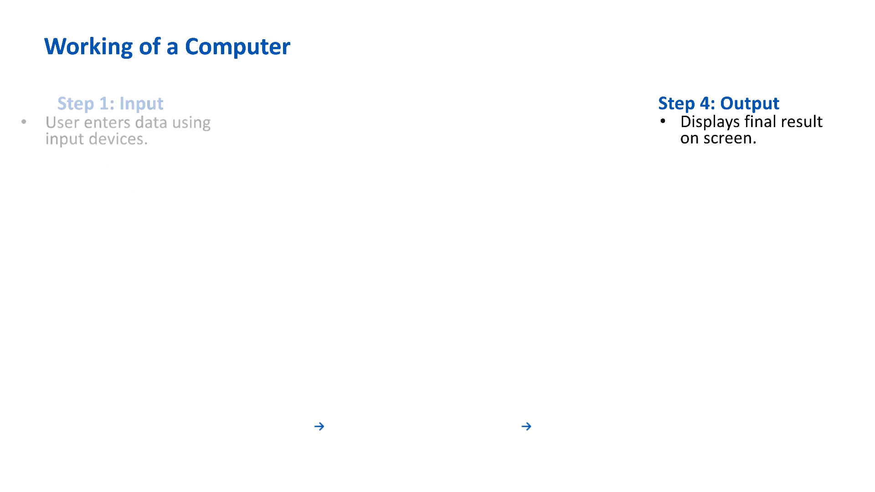
key("Right")
key("Right")
key("Right")
key("Right")
key("Right")
key("Right")
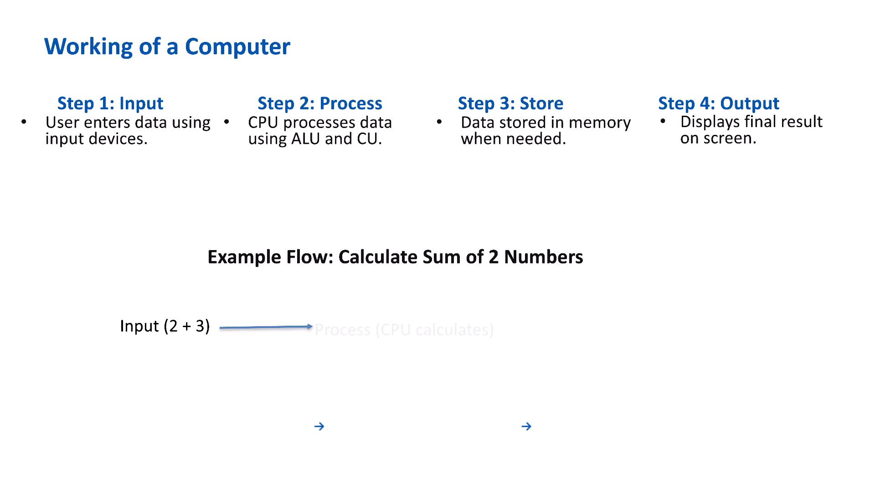
key("Right")
key("Escape")
key("Escape")
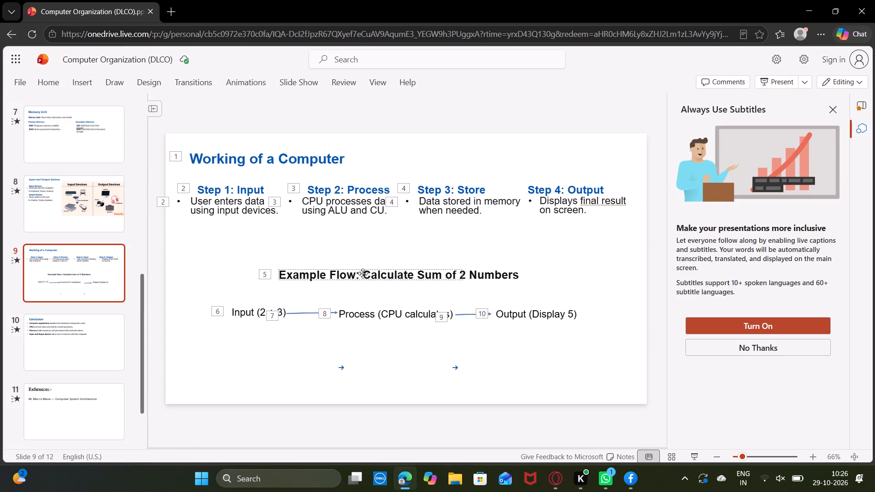
left_click_drag(251, 238, 468, 318)
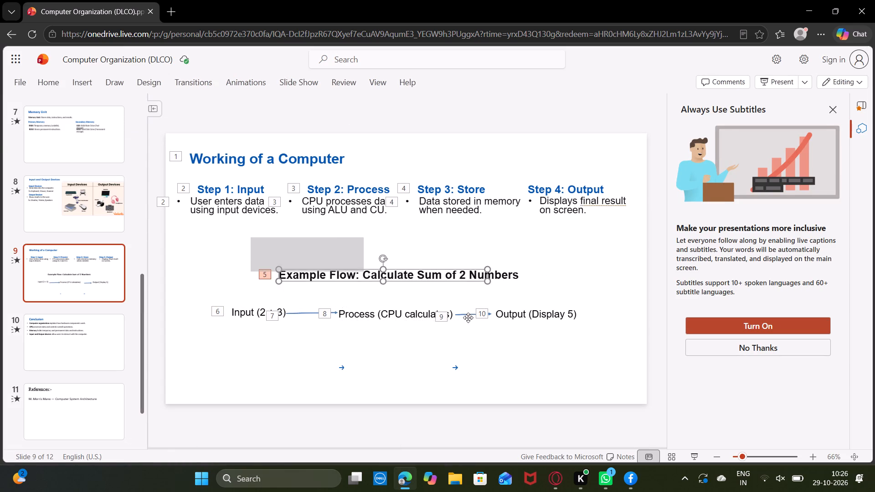
left_click_drag(468, 318, 535, 360)
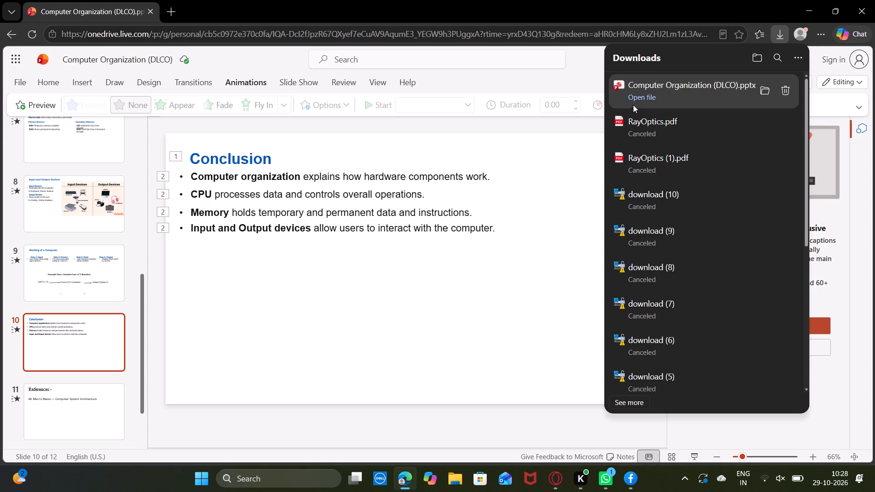
left_click(633, 98)
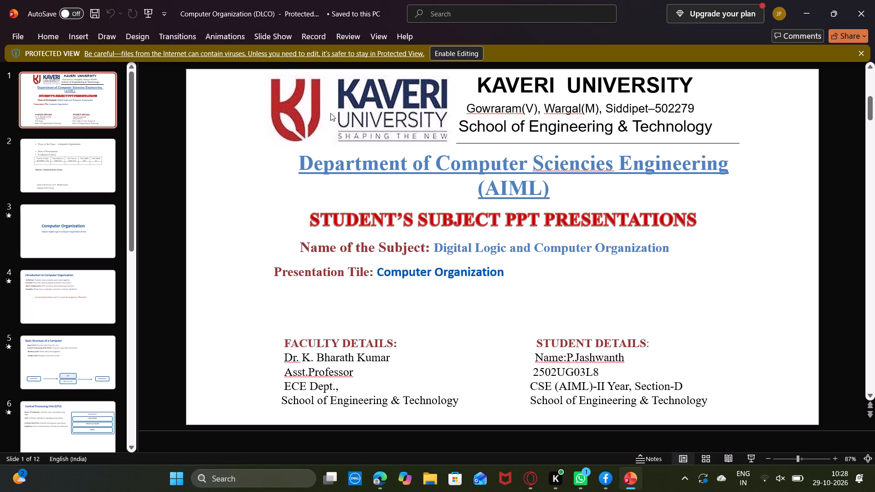
Start the slide show and check the opening slides through the Introduction to Computer Organization slide's animations.
left_click(748, 459)
key("Right")
key("Right")
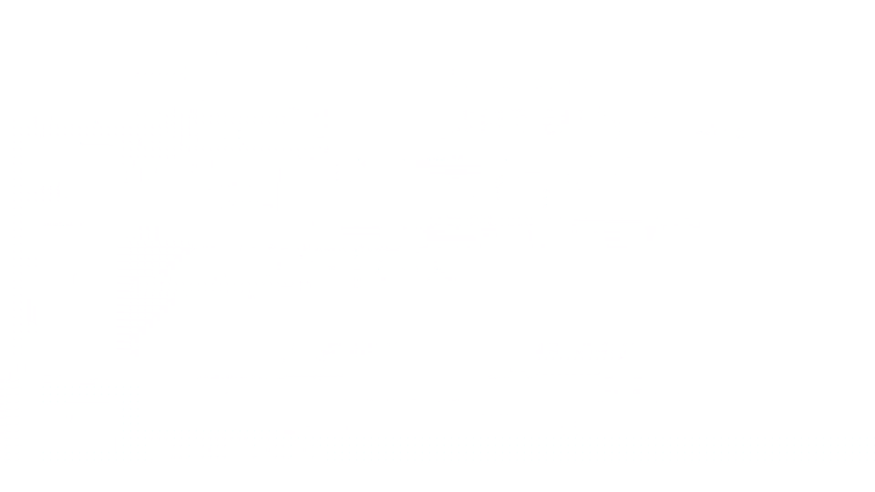
key("Right")
key("Right")
key("Right")
key("Right")
key("Right")
key("Right")
key("Right")
key("Right")
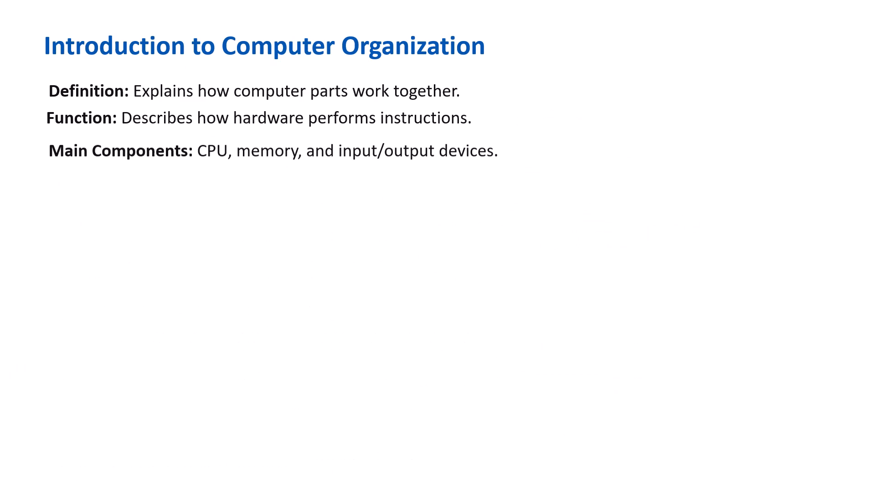
key("Right")
key("Right")
key("Right")
key("Right")
key("Right")
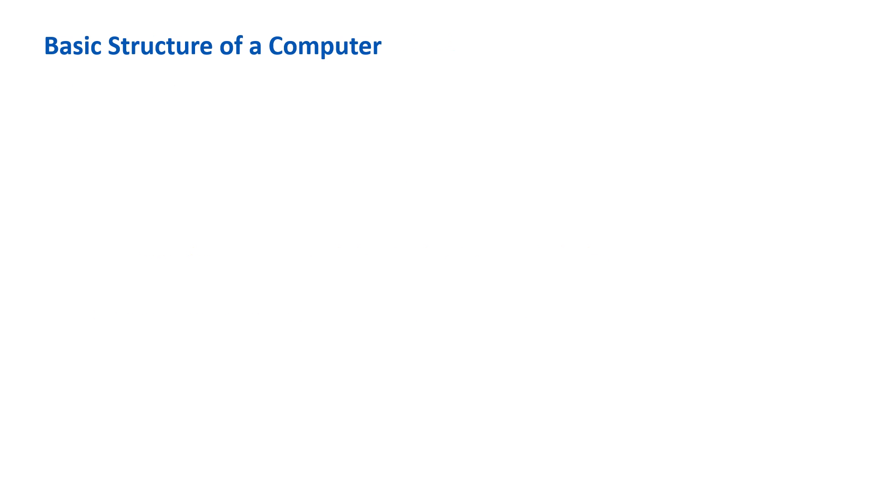
Play through the Basic Structure of a Computer slide to check its text and diagram animations.
key("Right")
key("Right")
key("Right")
key("Right")
key("Right")
key("Right")
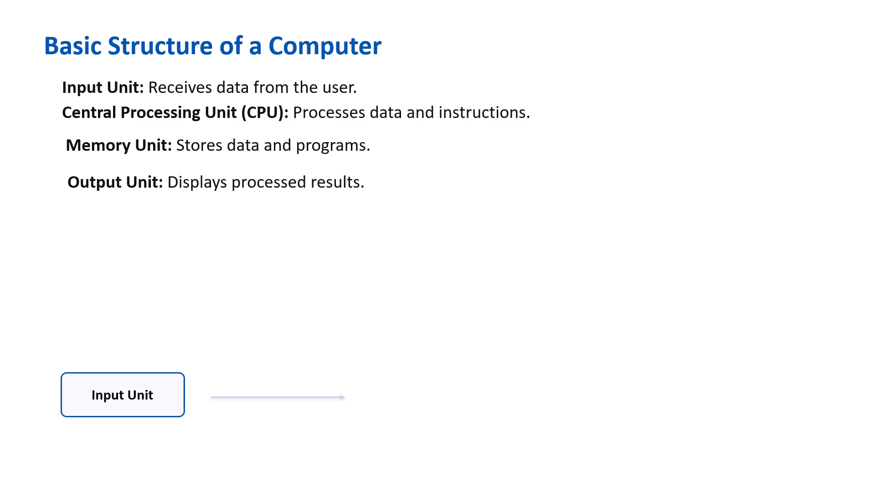
key("Right")
key("Right")
key("Right")
key("Right")
key("Right")
key("Right")
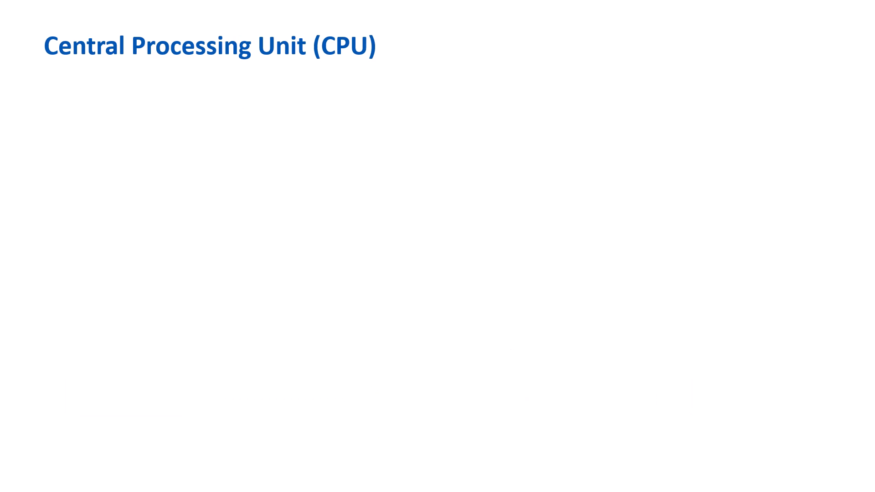
Play through the Central Processing Unit (CPU) and Memory Unit slides to check their animations.
key("Right")
key("Right")
key("Right")
key("Right")
key("Right")
key("Right")
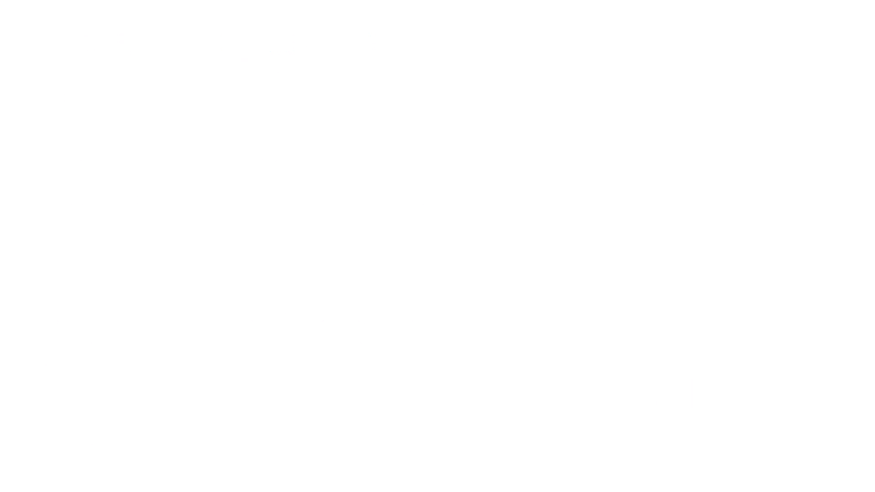
key("Right")
key("Right")
key("Right")
key("Right")
key("Right")
key("Right")
key("Right")
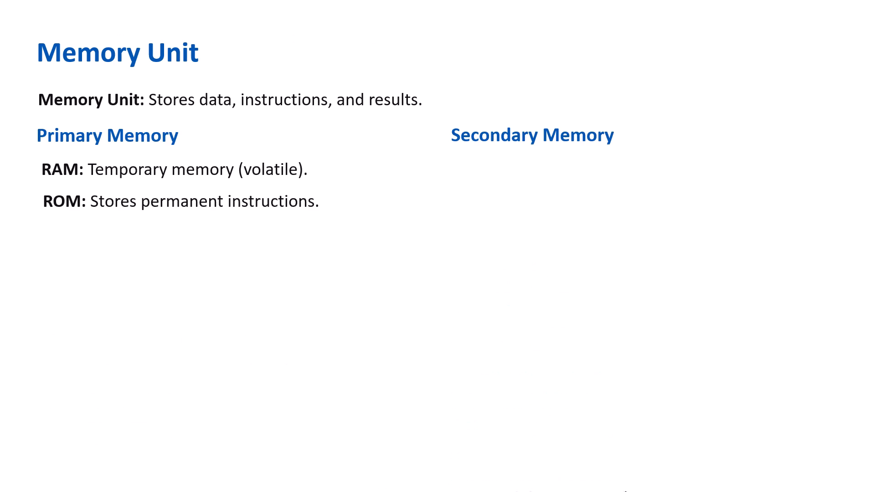
key("Right")
key("Right")
key("Right")
key("Right")
key("Right")
Play through the Input and Output Devices and Working of a Computer slides to check their animations.
key("Right")
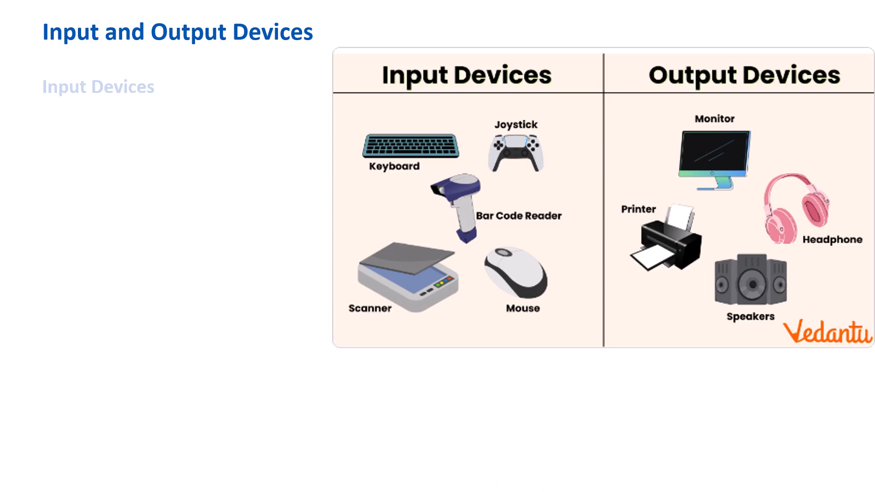
key("Right")
key("Right")
key("Right")
key("Right")
key("Right")
key("Right")
key("Right")
key("Right")
key("Right")
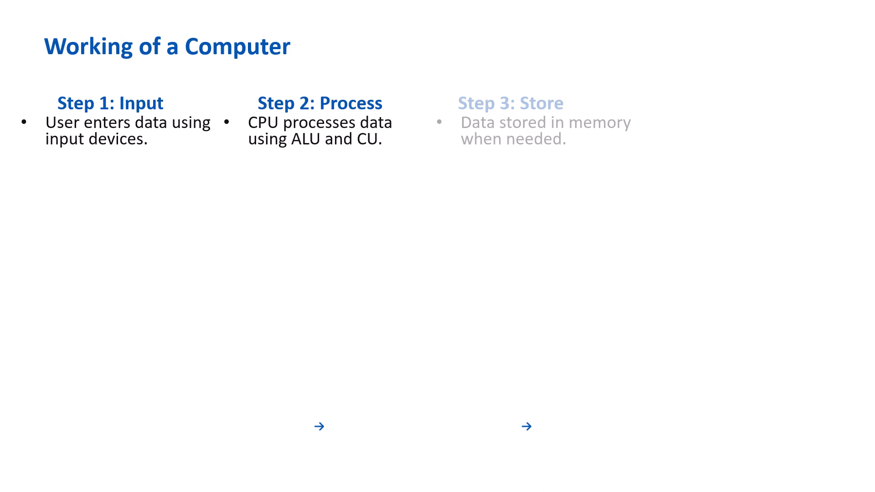
key("Right")
key("Right")
key("Right")
key("Right")
key("Right")
key("Right")
key("Right")
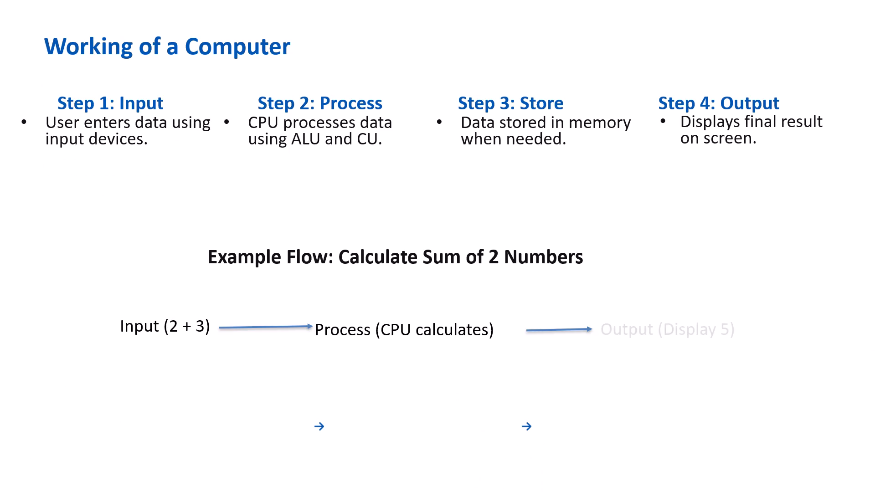
key("Right")
key("Right")
Play the remaining slides, including References, to the end and exit the slide show.
key("Right")
key("Right")
key("Right")
key("Right")
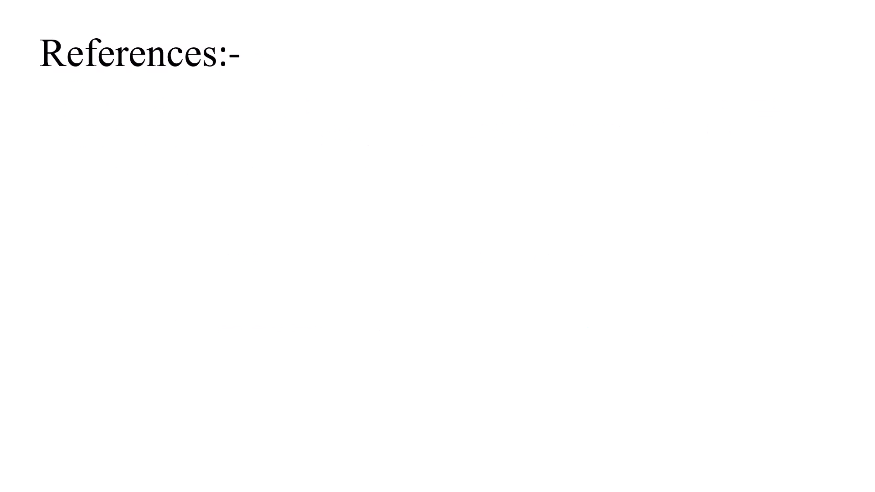
key("Right")
key("Right")
key("Right")
key("Right")
key("Right")
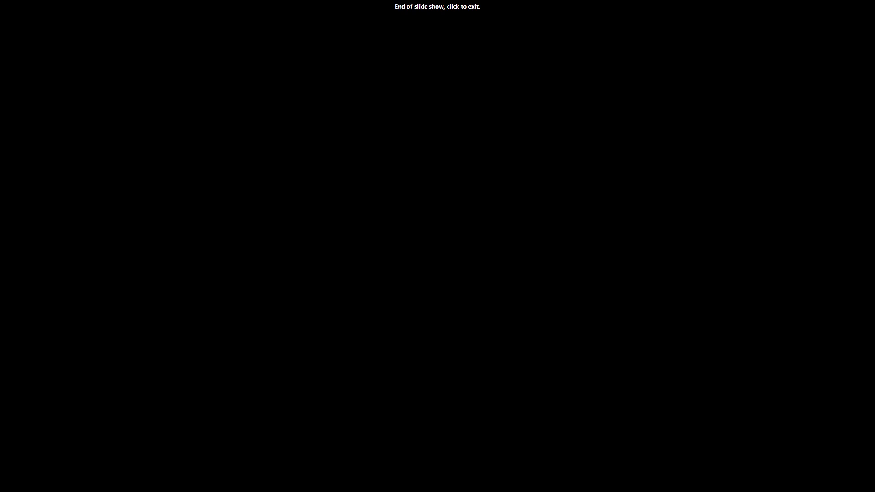
key("Right")
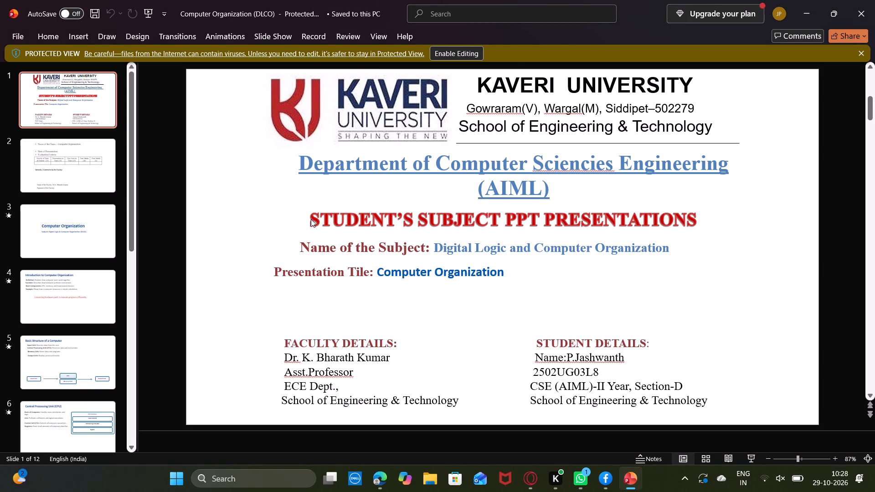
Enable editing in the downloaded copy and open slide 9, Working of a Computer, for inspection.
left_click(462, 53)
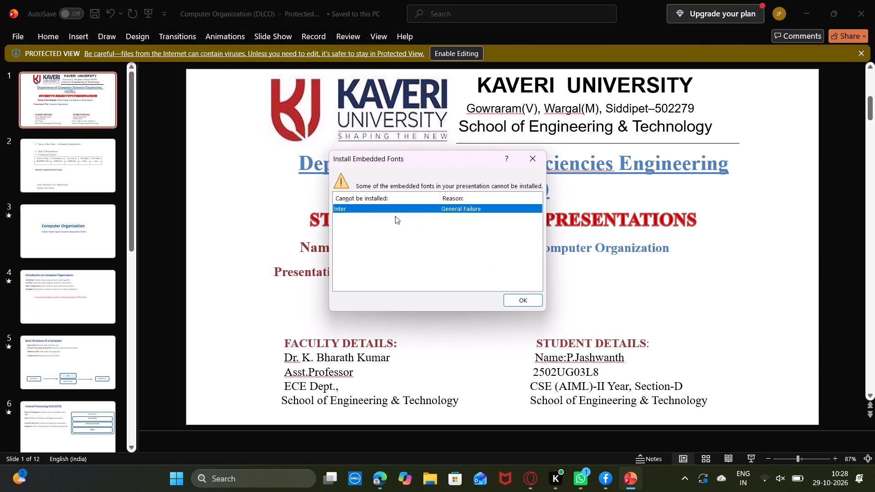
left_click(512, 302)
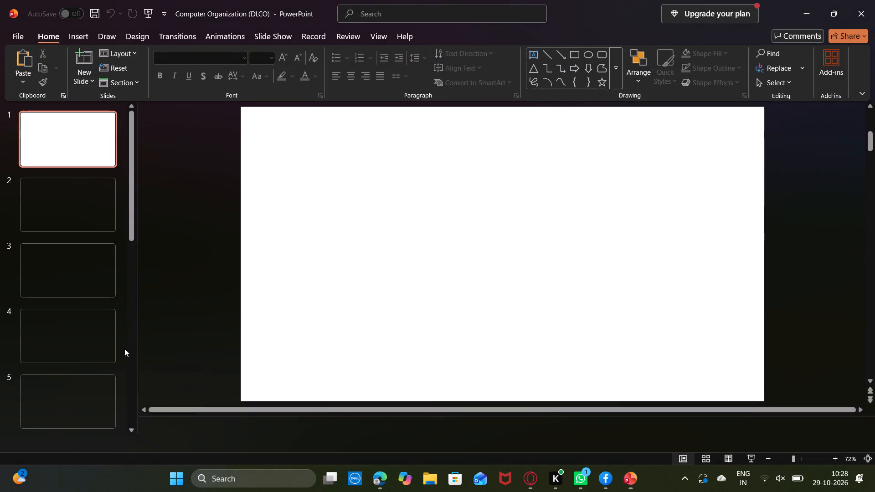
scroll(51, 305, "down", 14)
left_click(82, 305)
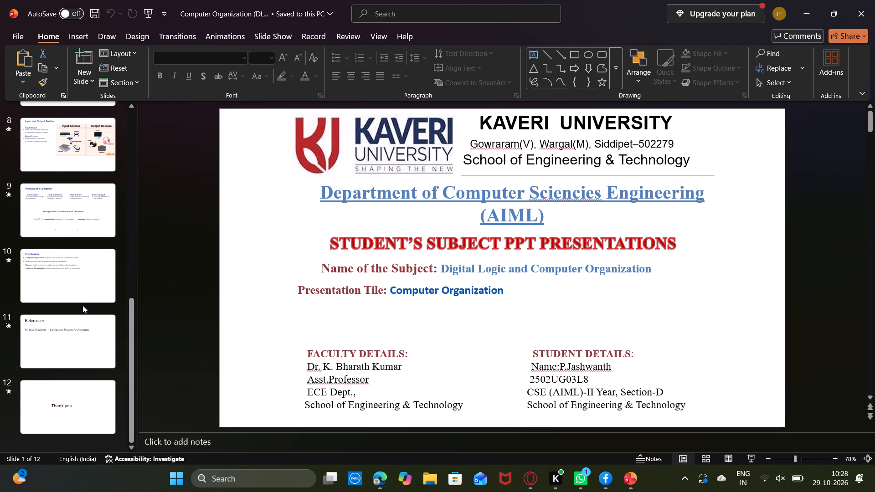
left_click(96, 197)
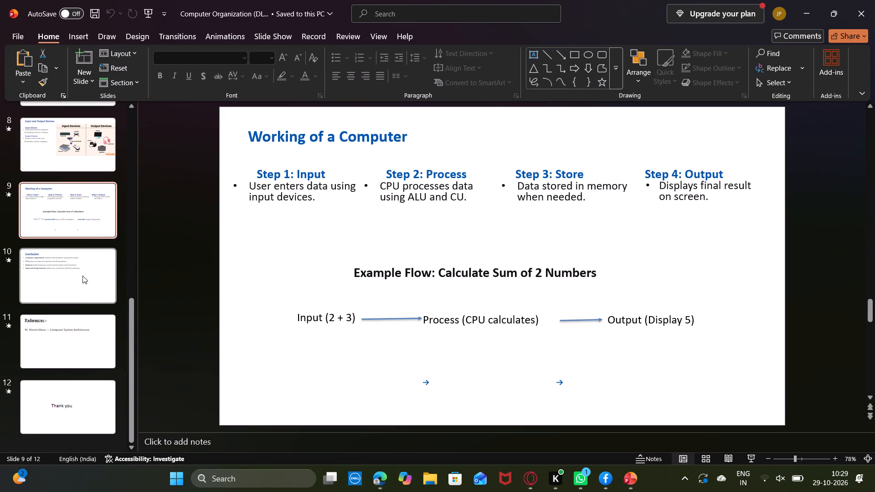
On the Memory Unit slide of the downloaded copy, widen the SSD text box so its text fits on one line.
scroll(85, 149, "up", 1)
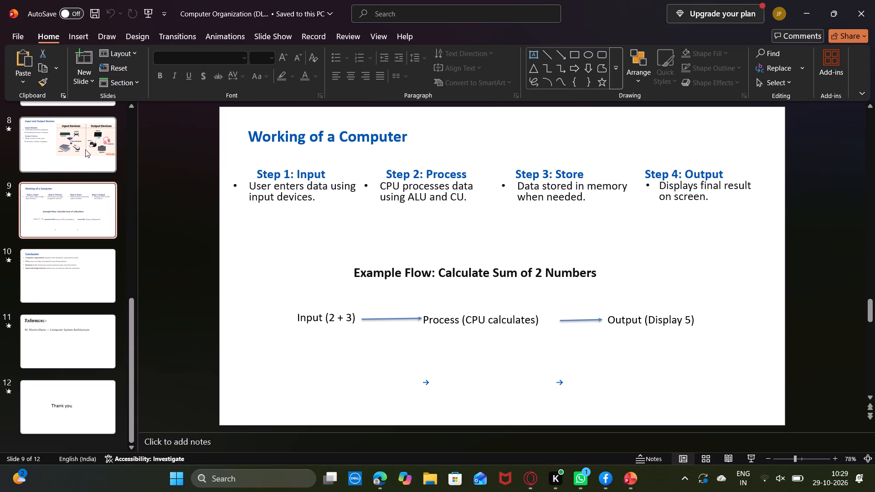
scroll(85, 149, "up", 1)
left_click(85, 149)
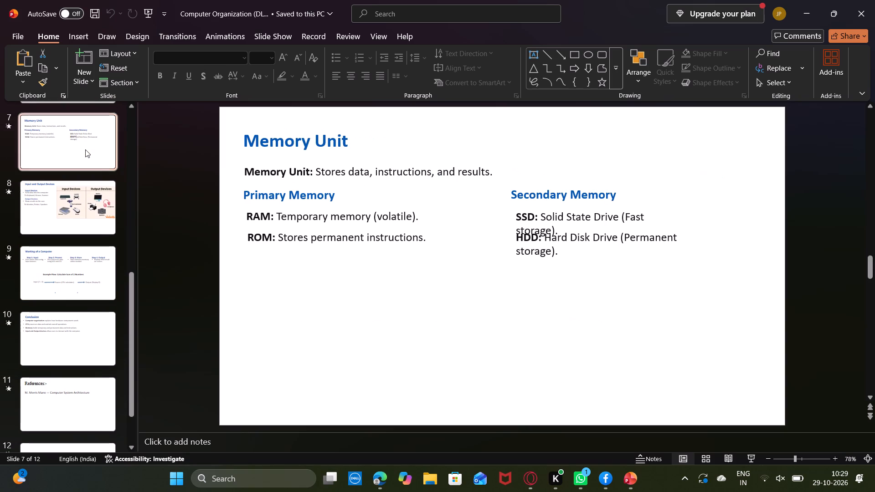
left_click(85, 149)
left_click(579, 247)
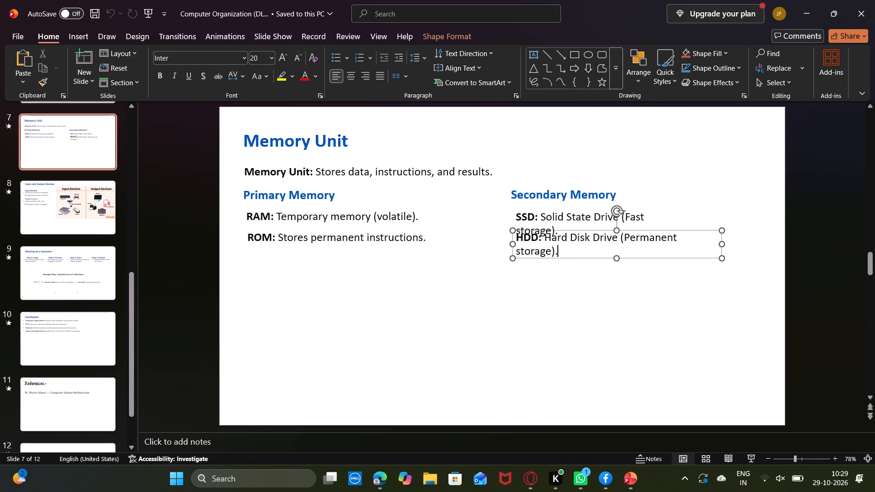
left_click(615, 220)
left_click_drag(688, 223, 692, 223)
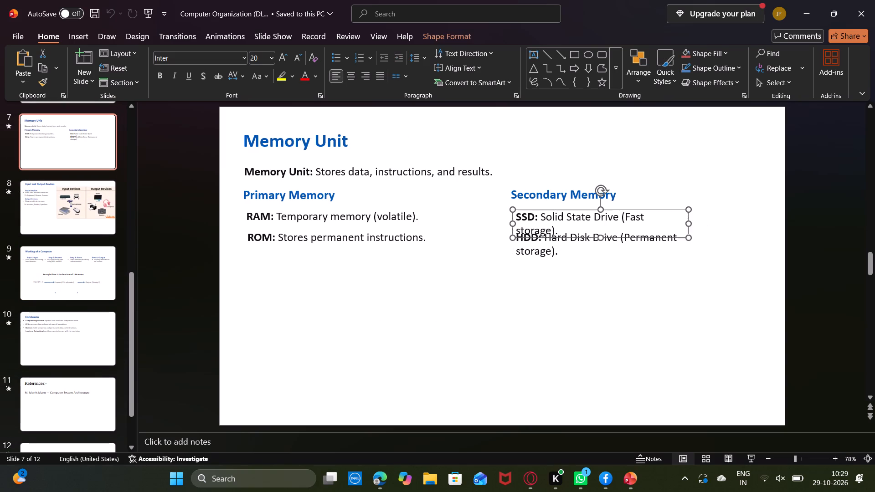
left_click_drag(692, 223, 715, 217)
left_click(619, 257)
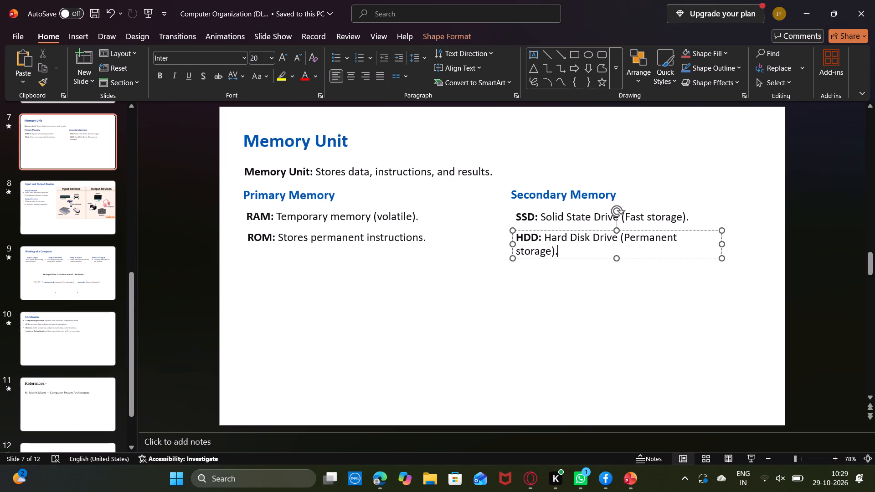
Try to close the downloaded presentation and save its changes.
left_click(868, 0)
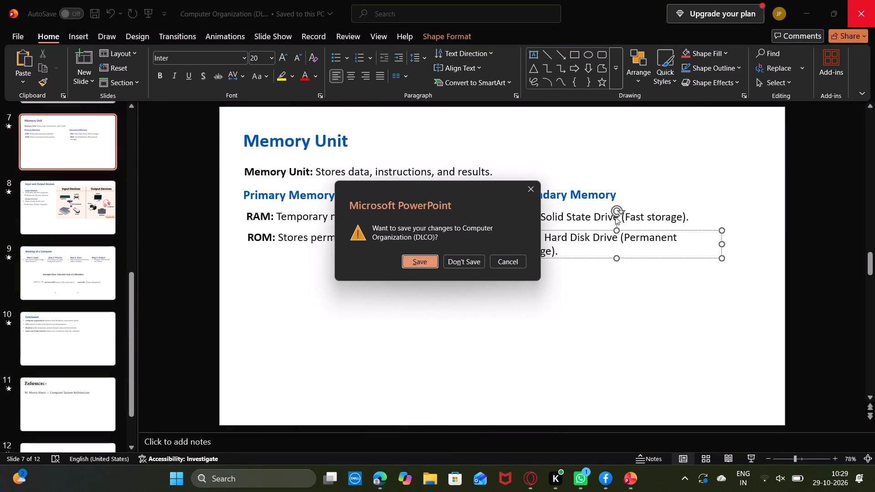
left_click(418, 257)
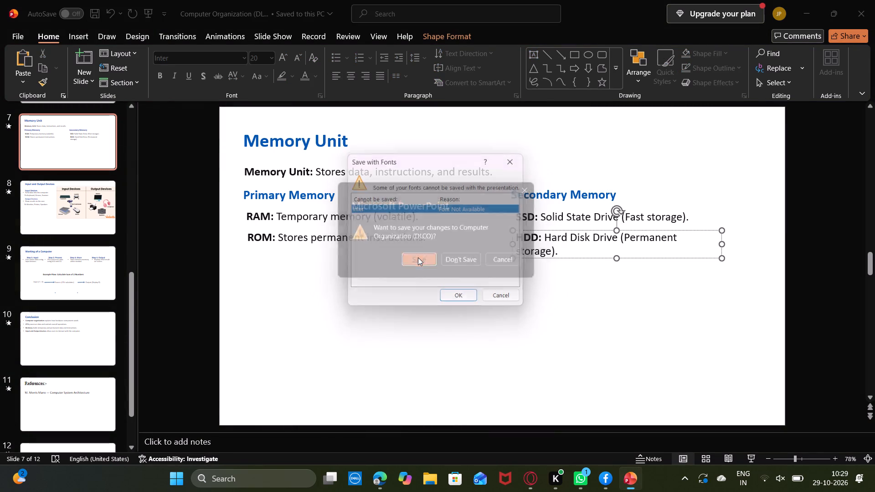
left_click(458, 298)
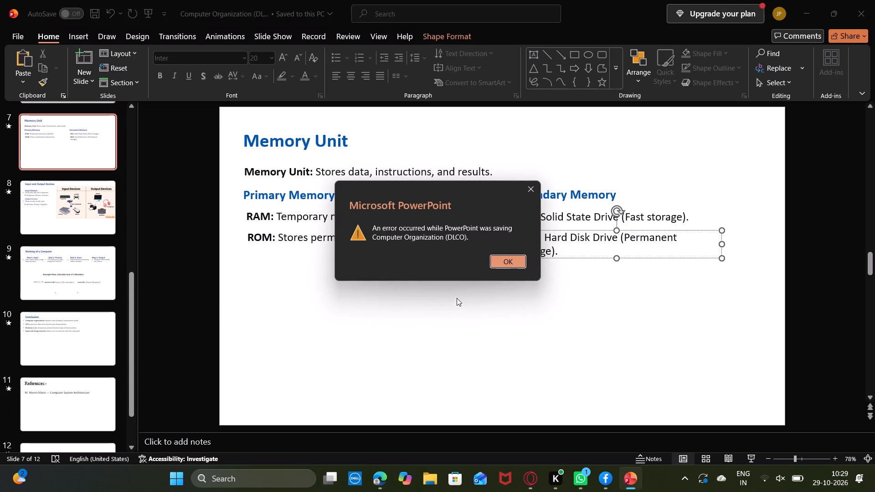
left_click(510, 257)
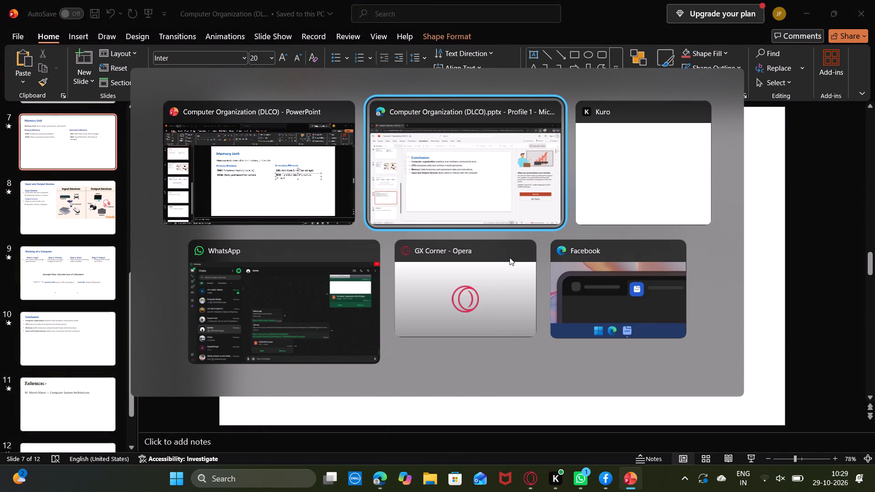
Switch to the online presentation in Edge and widen the Memory Unit slide's SSD text box so its text fits on one line.
left_click(81, 281)
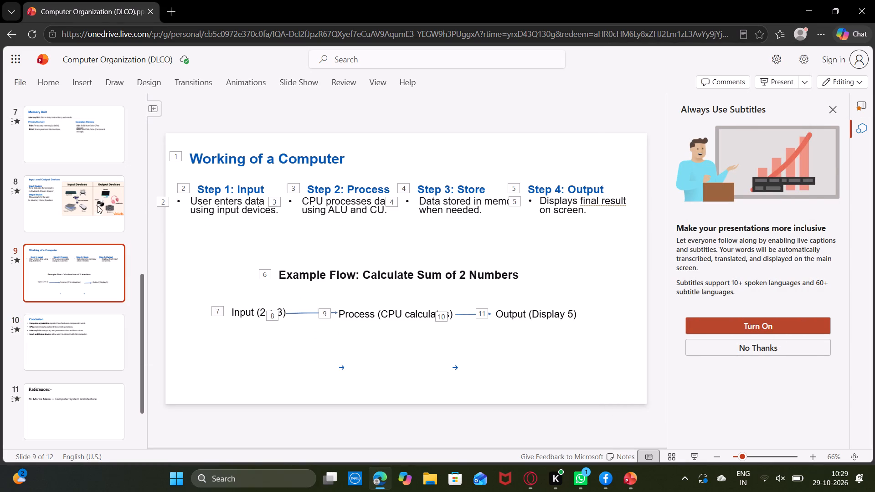
left_click(98, 151)
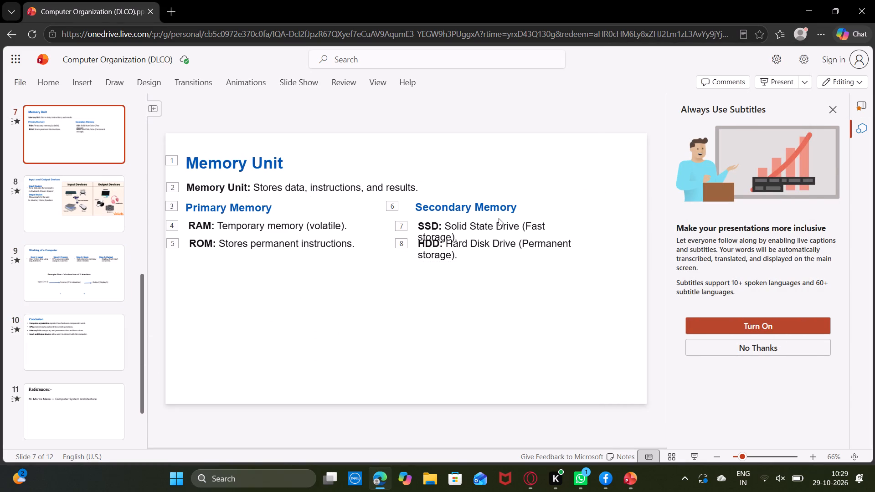
left_click(499, 218)
left_click(501, 227)
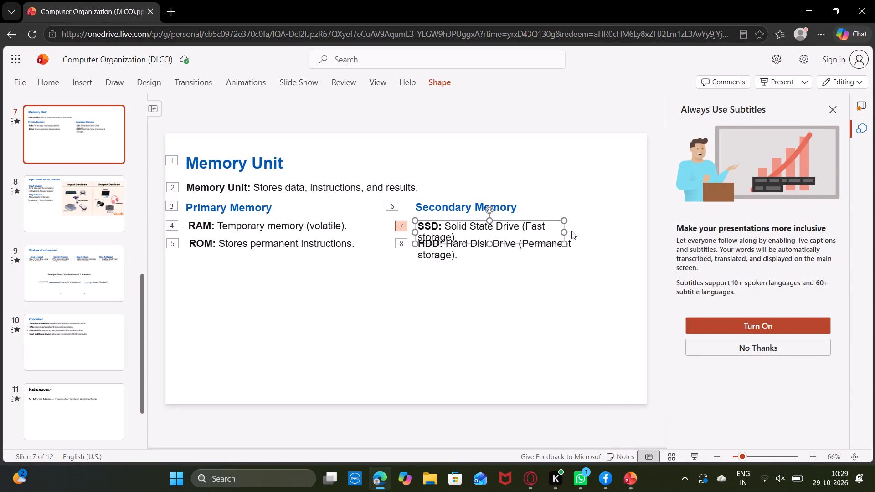
left_click_drag(563, 231, 593, 224)
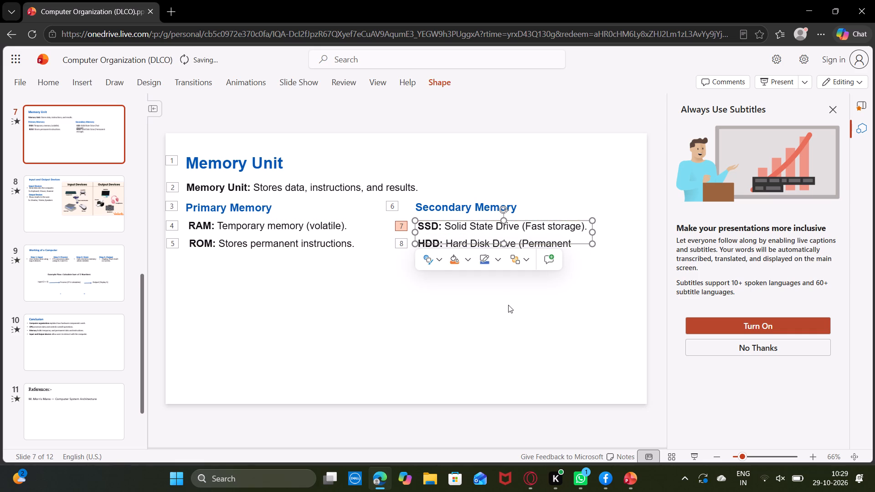
left_click(508, 305)
Download a new copy of the corrected presentation to this device.
left_click(17, 85)
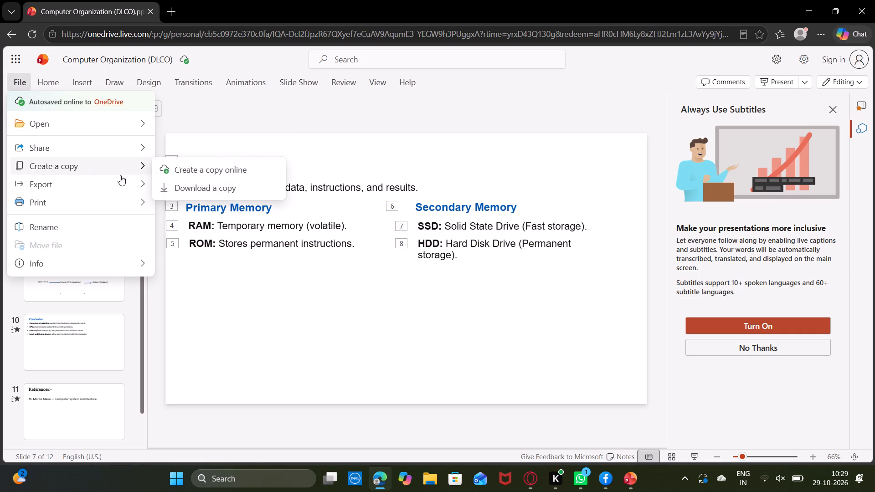
left_click(171, 184)
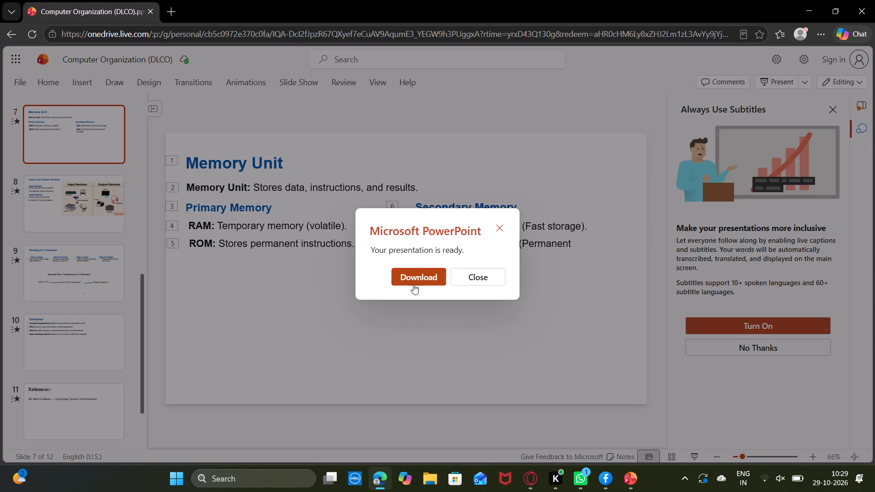
left_click(413, 284)
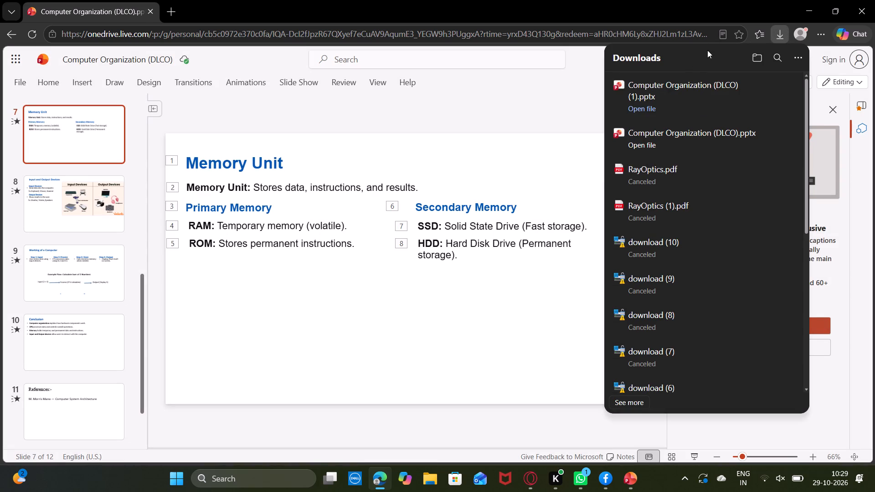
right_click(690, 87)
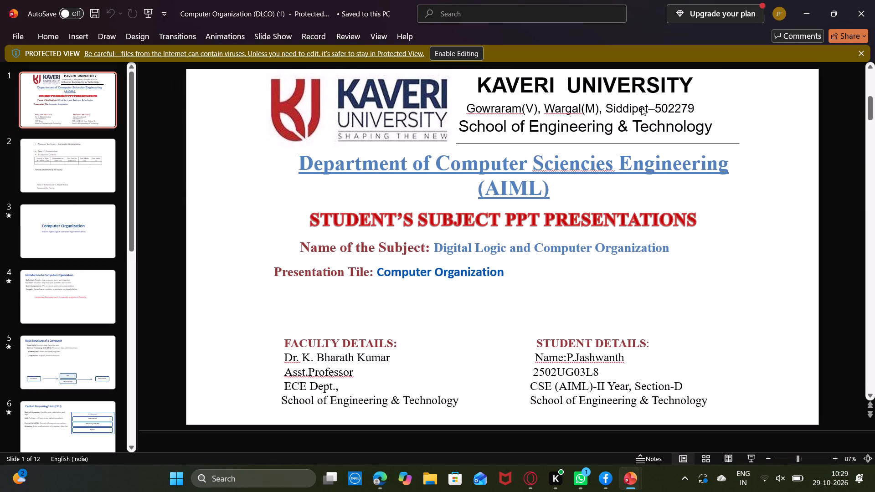
Start the slide show from the beginning and review the opening slides through Introduction to Computer Organization.
left_click(266, 36)
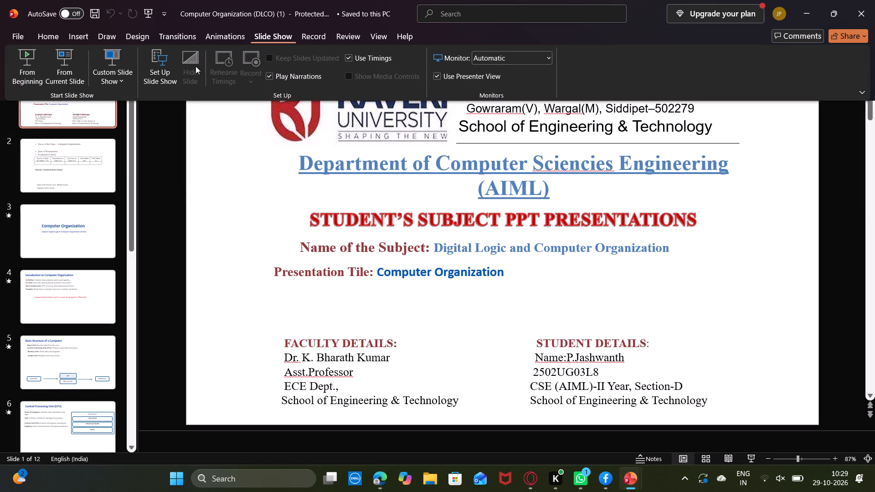
left_click(28, 73)
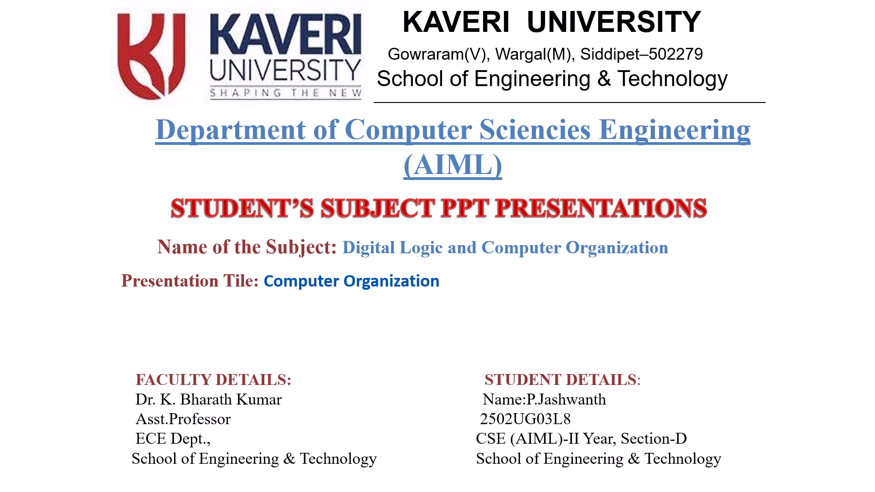
key("Right")
key("Right")
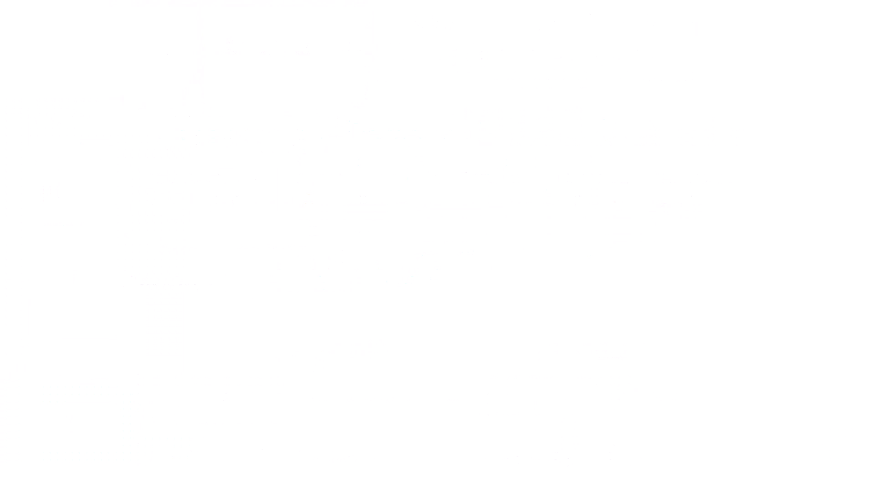
key("Right")
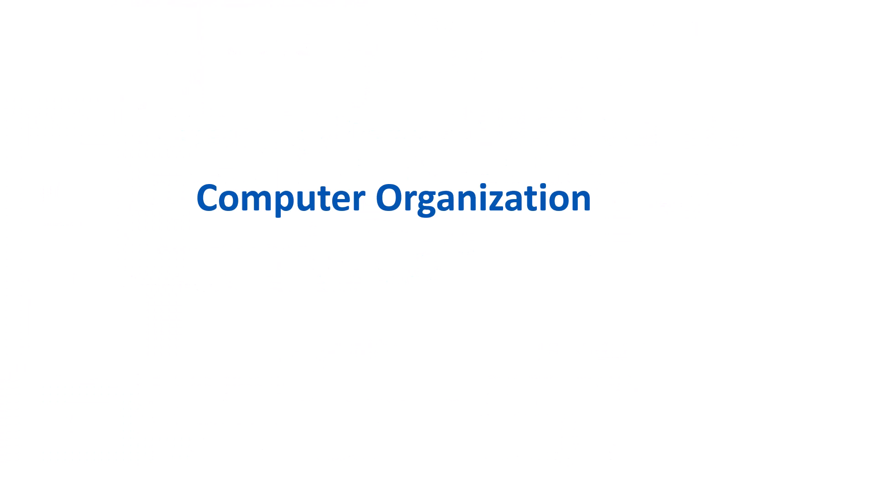
key("Right")
key("Right")
key("Right")
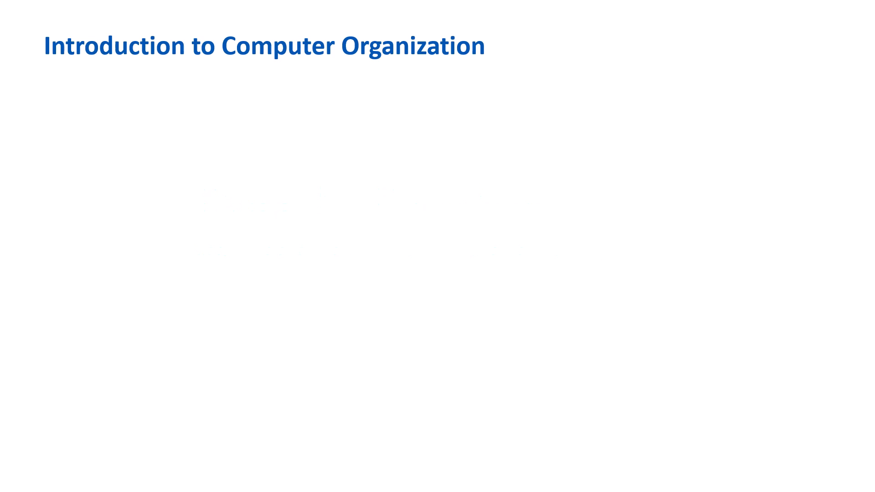
key("Right")
key("Right")
key("Right")
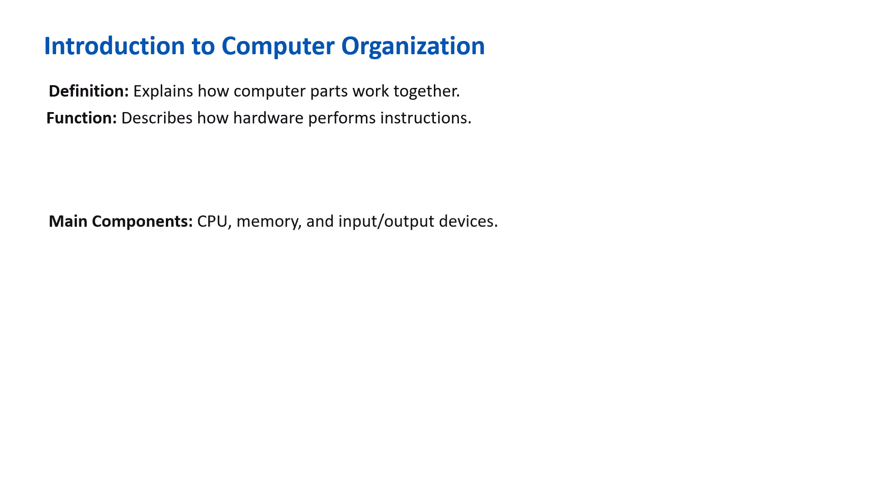
key("Right")
key("Right")
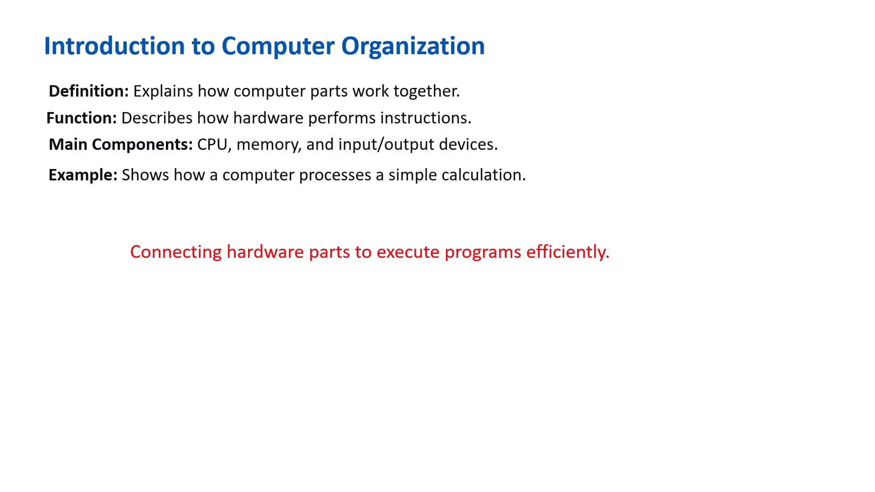
Review the Basic Structure of a Computer slide, advancing through its text and block diagram animations.
key("Right")
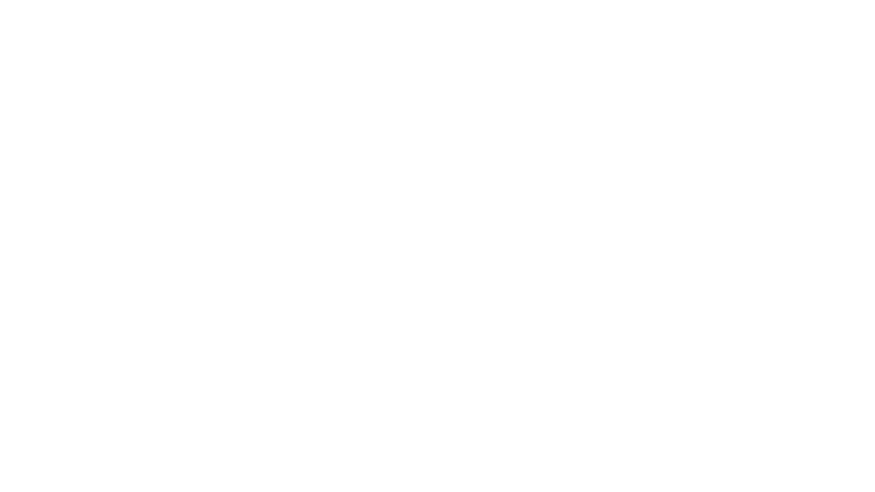
key("Right")
key("Right")
key("Right")
key("Right")
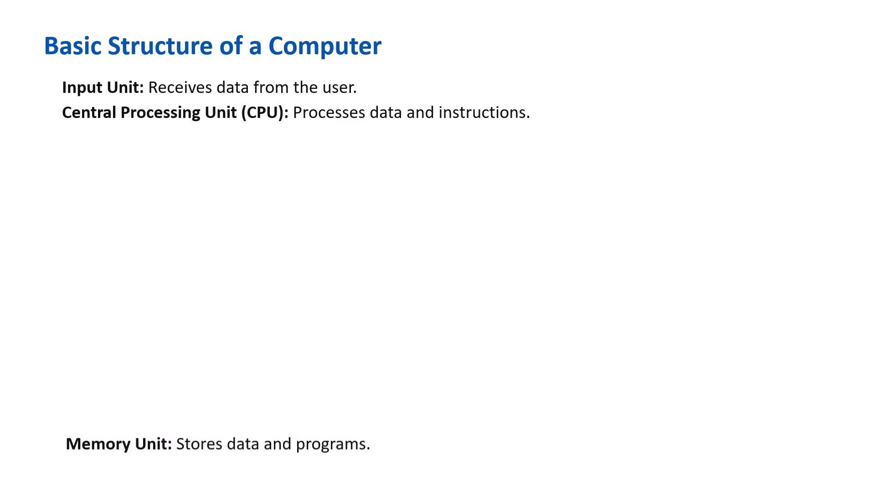
key("Right")
key("Right")
key("Right")
key("Right")
key("Right")
key("Right")
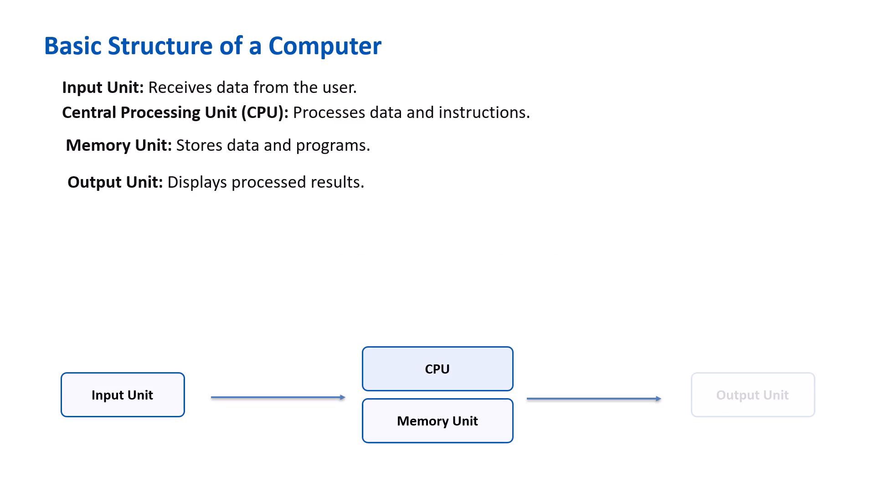
Advance the slide show through the animations of the Central Processing Unit (CPU) slide.
key("Right")
key("Right")
key("Right")
key("Right")
key("Right")
key("Right")
key("Right")
key("Right")
key("Right")
Advance the slide show through the animated lines of the Memory Unit slide to check it.
key("Right")
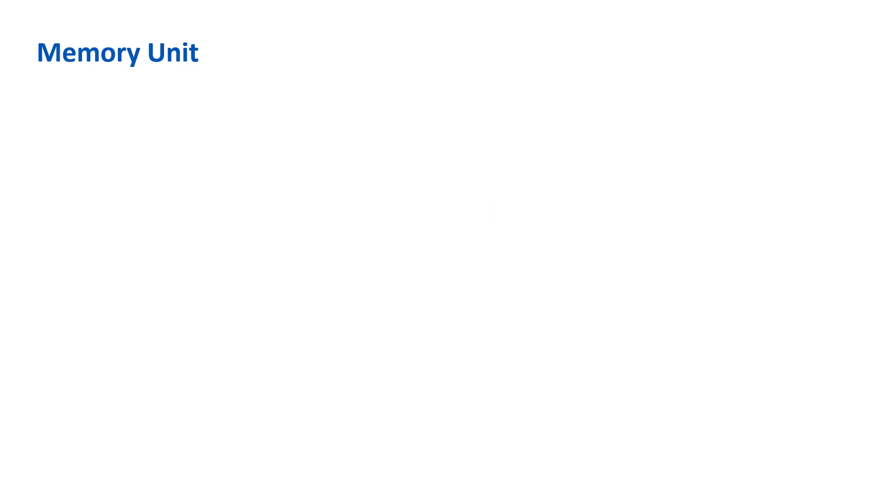
key("Right")
key("Right")
key("Right")
key("Right")
key("Right")
key("Right")
key("Right")
key("Right")
key("Right")
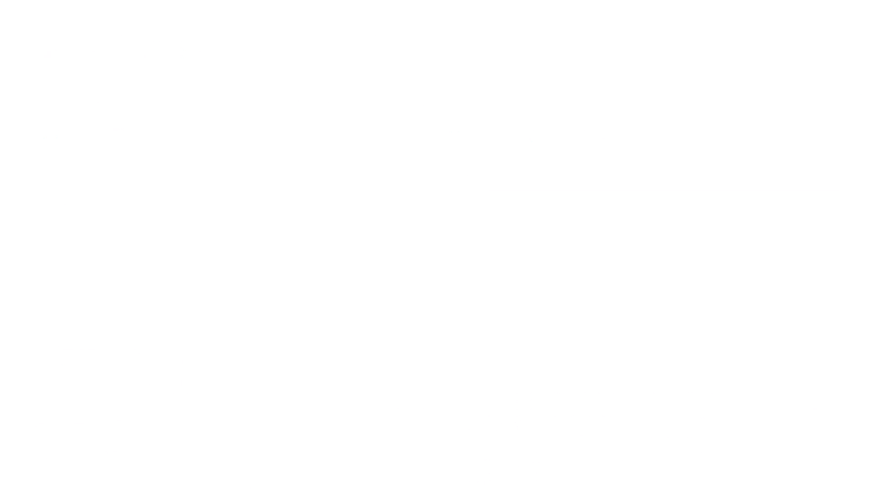
Advance the slide show through the animations of the Input and Output Devices slide.
key("Right")
key("Right")
key("Right")
key("Right")
key("Right")
key("Right")
key("Right")
key("Right")
Review the Working of a Computer slide, advancing through its four steps and the example flow.
key("Right")
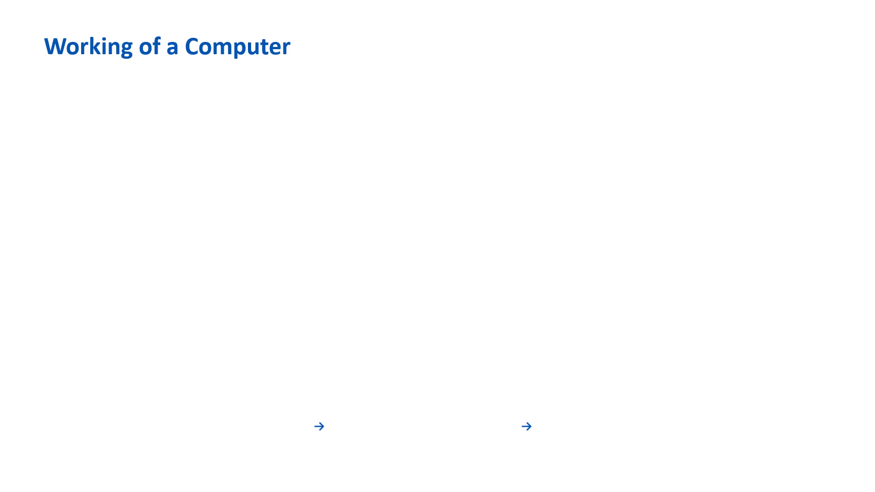
key("Right")
key("Right")
key("Right")
key("Right")
key("Right")
key("Right")
key("Right")
key("Right")
key("Right")
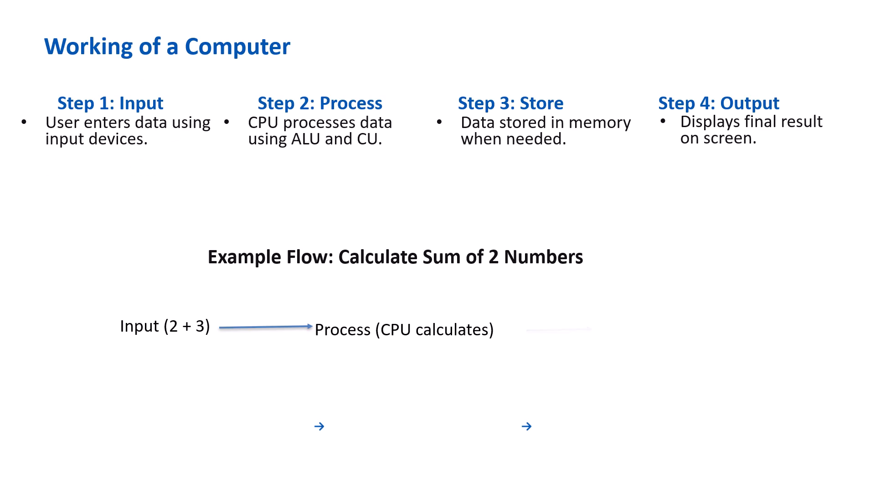
key("Right")
Review the Conclusion, References and Thank you slides, and exit the slide show.
key("Right")
key("Right")
key("Right")
key("Right")
key("Right")
key("Right")
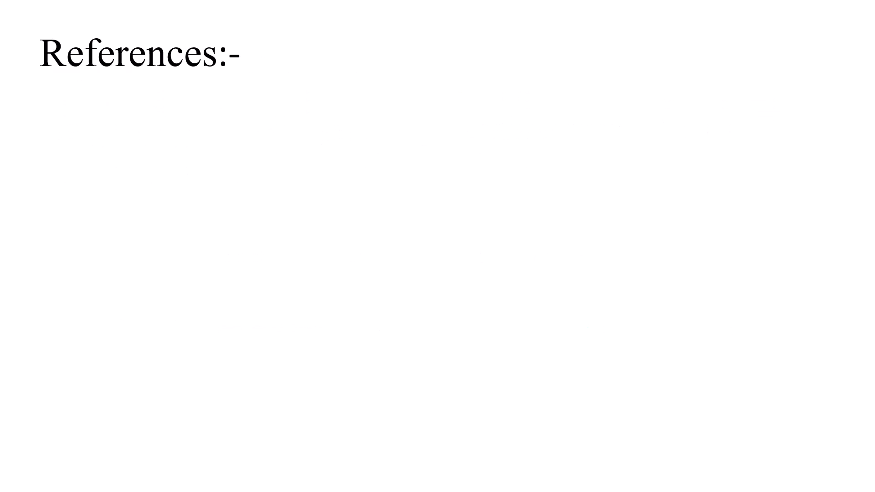
key("Right")
key("Right")
key("Right")
key("Right")
key("Right")
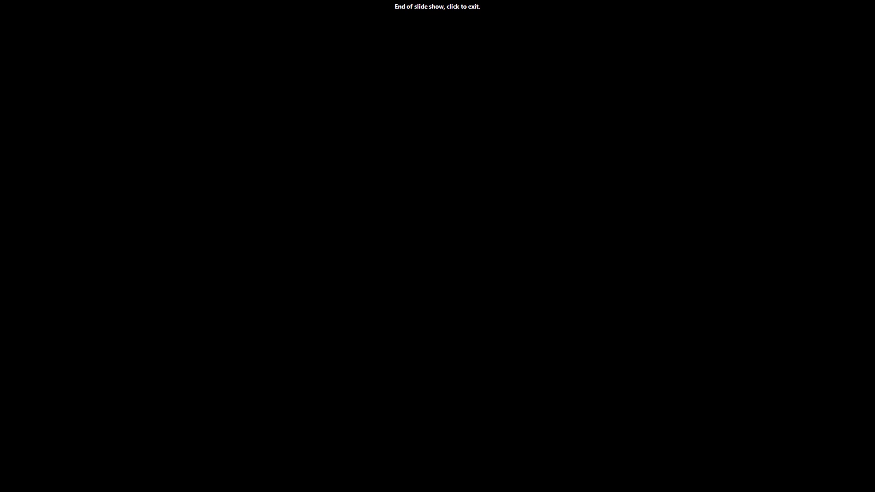
key("Left")
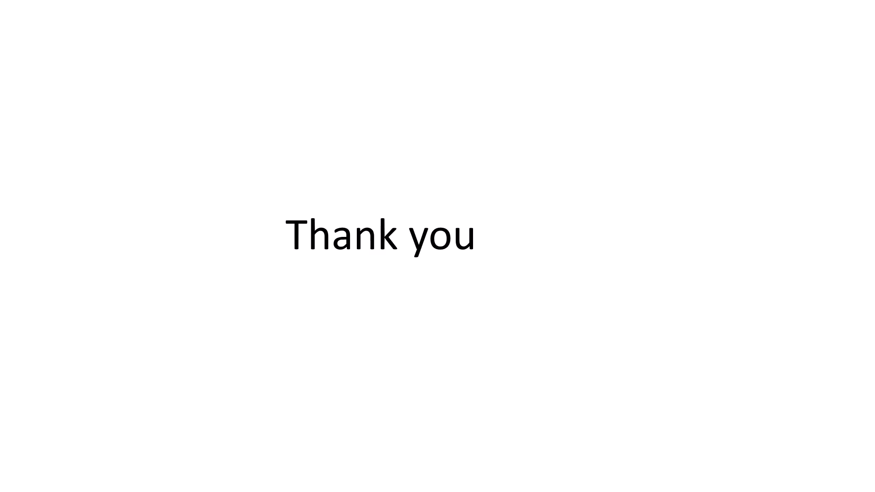
key("Escape")
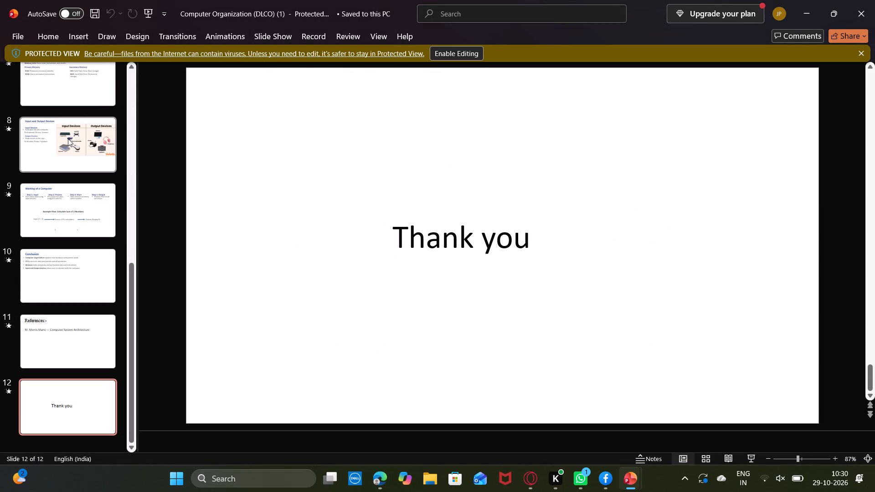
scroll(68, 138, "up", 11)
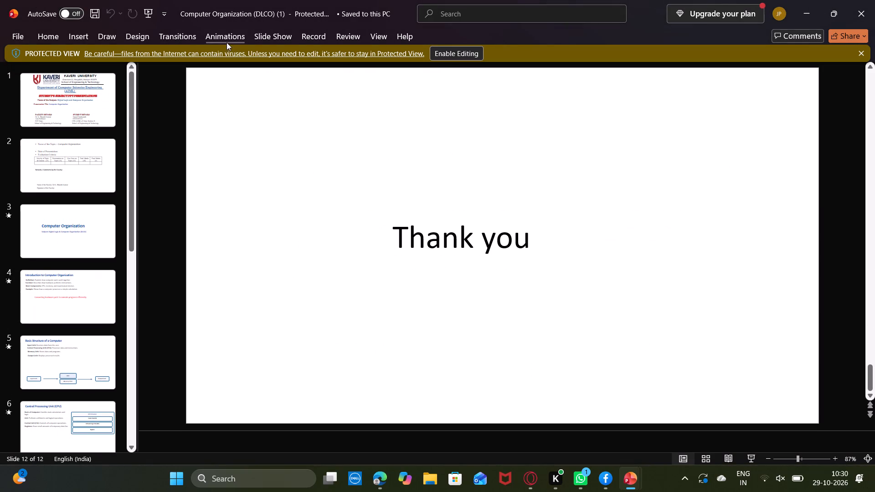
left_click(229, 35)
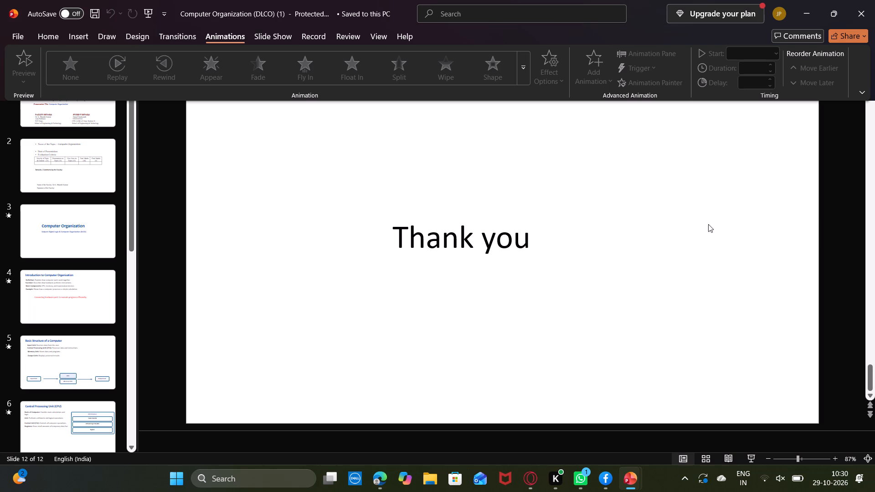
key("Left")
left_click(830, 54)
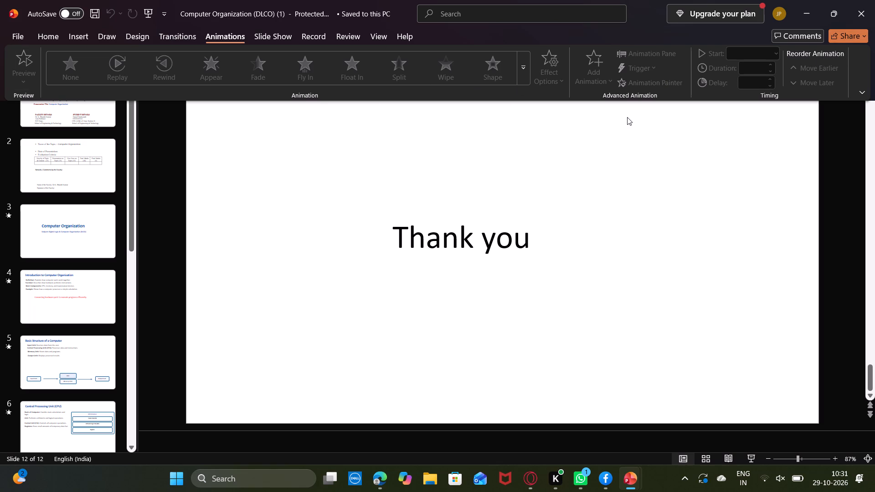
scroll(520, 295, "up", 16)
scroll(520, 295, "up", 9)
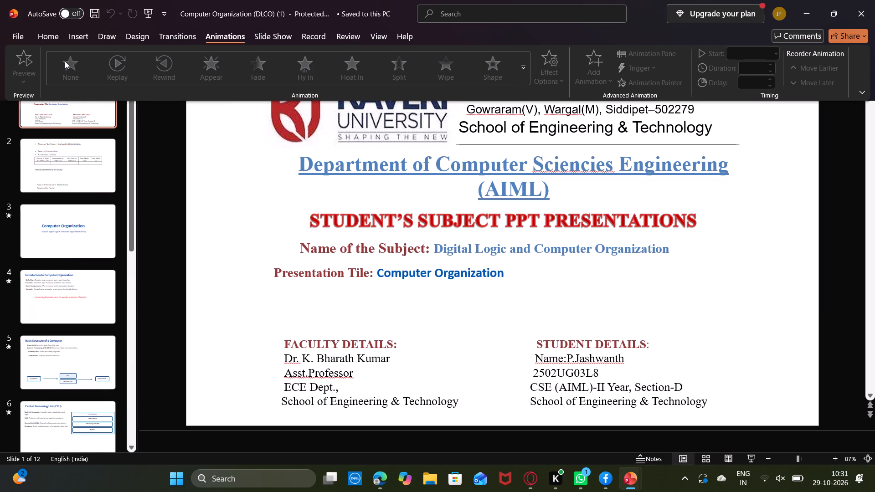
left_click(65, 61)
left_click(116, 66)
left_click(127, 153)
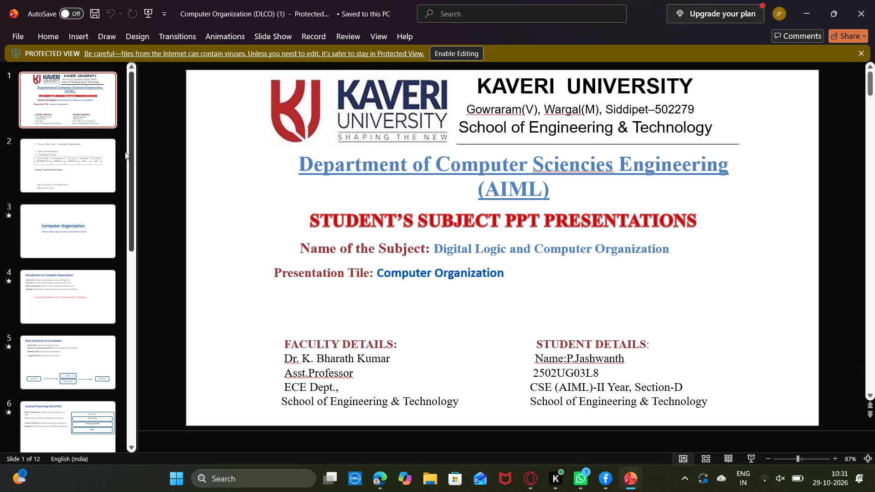
Look over slides 2 to 4 in the editing window, highlighting parts of the red sentence on the Introduction slide.
left_click(82, 152)
key("Right")
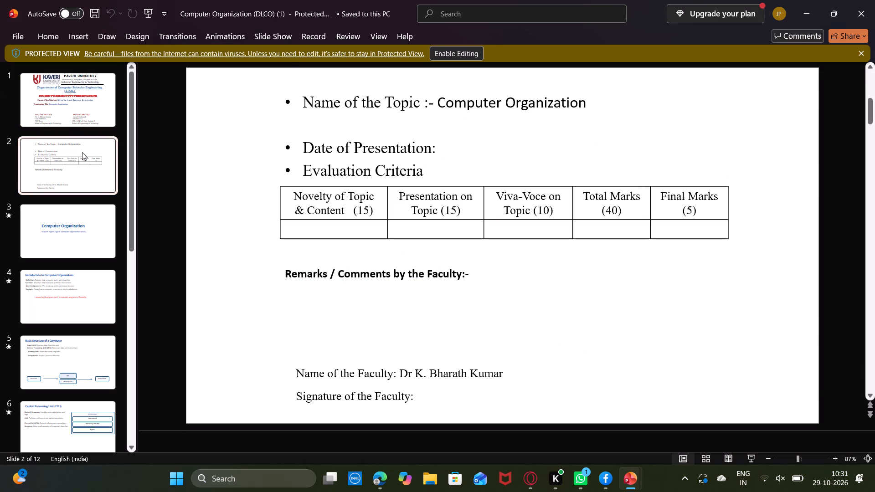
key("Right")
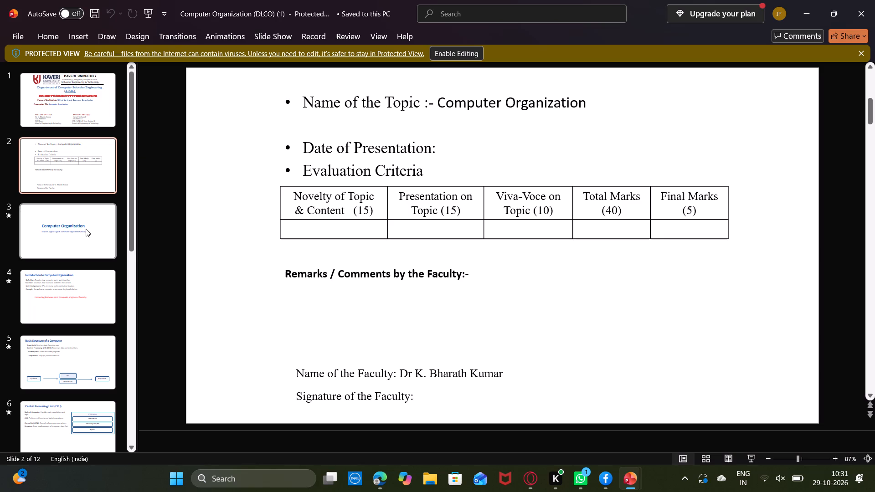
left_click(86, 229)
left_click(66, 285)
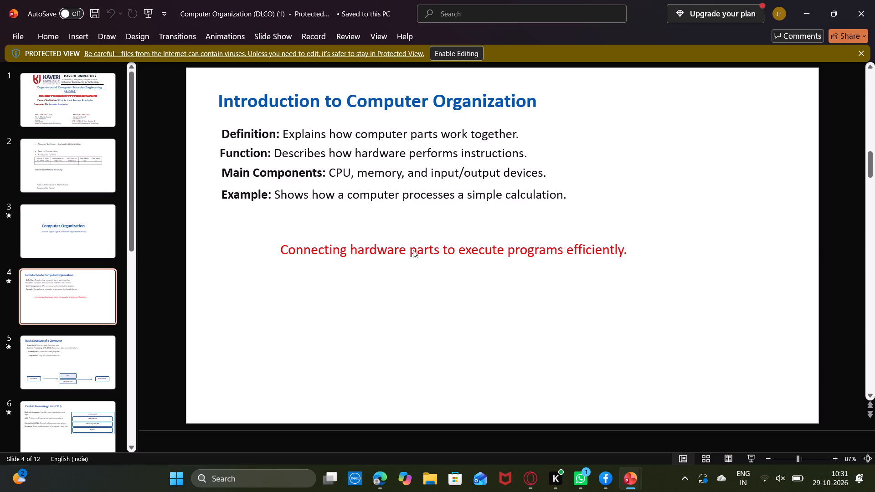
left_click_drag(417, 247, 518, 260)
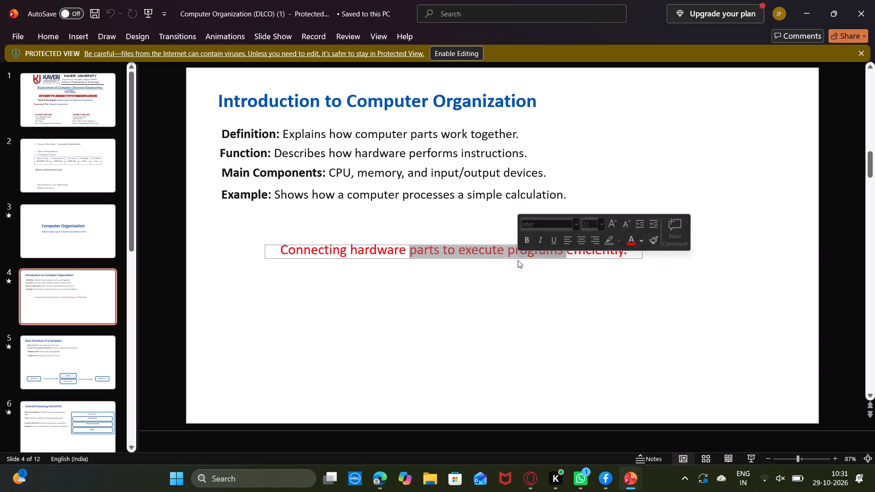
left_click(499, 278)
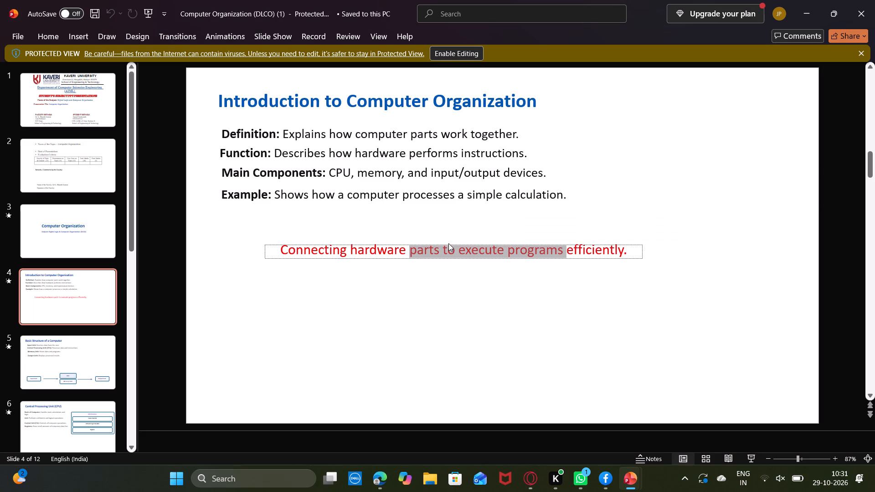
left_click_drag(448, 251, 571, 266)
left_click_drag(520, 162, 438, 250)
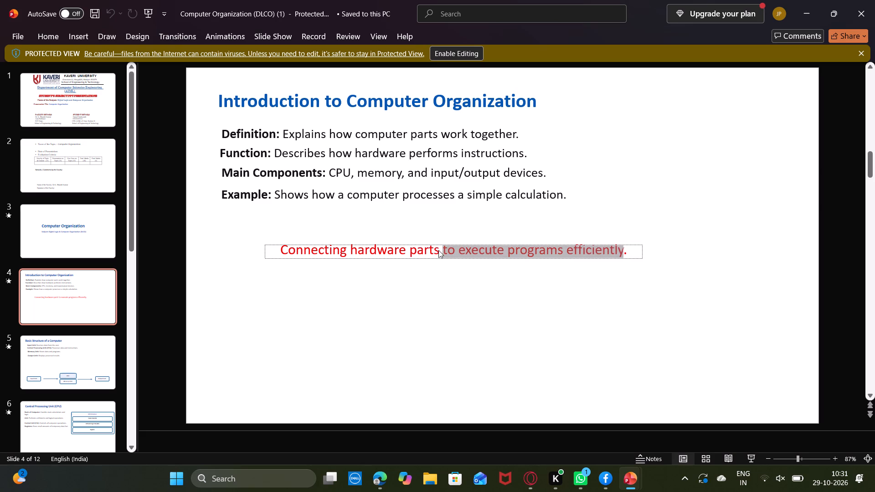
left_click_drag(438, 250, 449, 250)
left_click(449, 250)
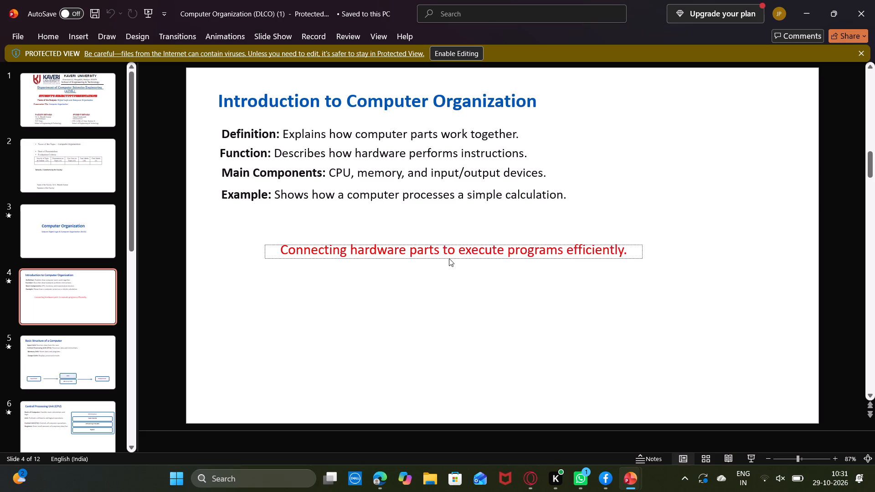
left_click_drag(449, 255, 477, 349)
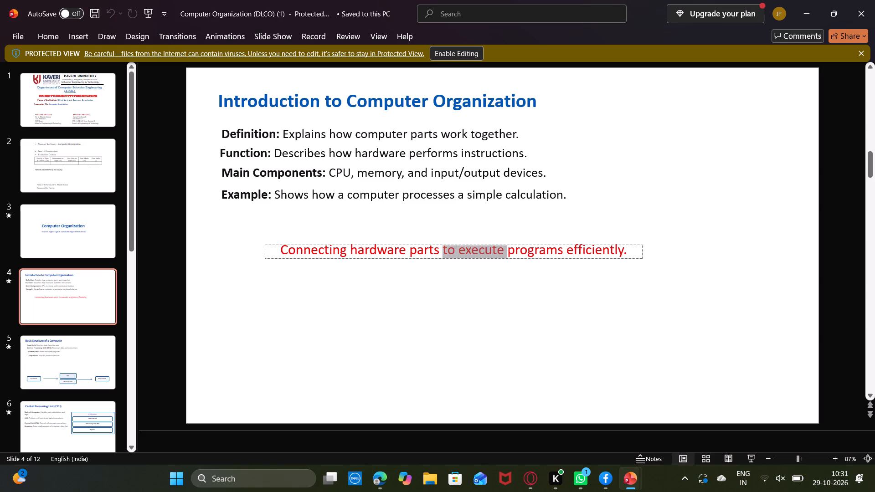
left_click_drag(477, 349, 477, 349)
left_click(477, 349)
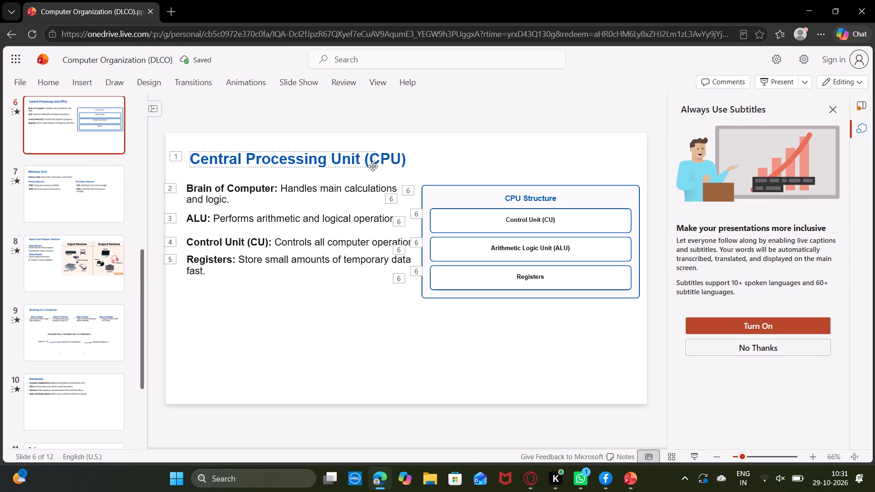
scroll(95, 205, "up", 7)
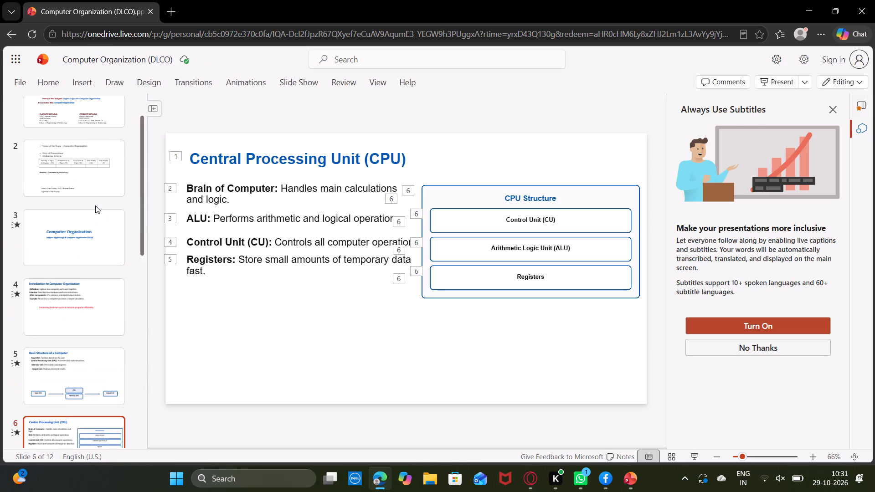
left_click(113, 154)
key("Right")
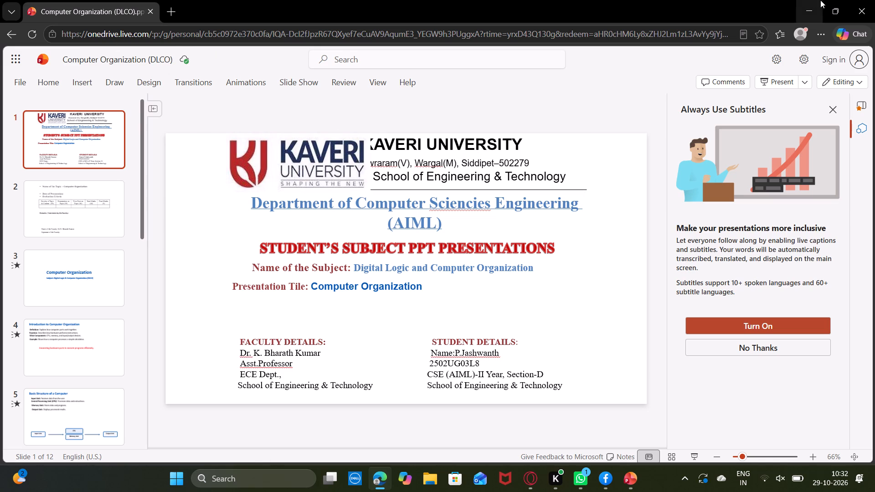
left_click(870, 0)
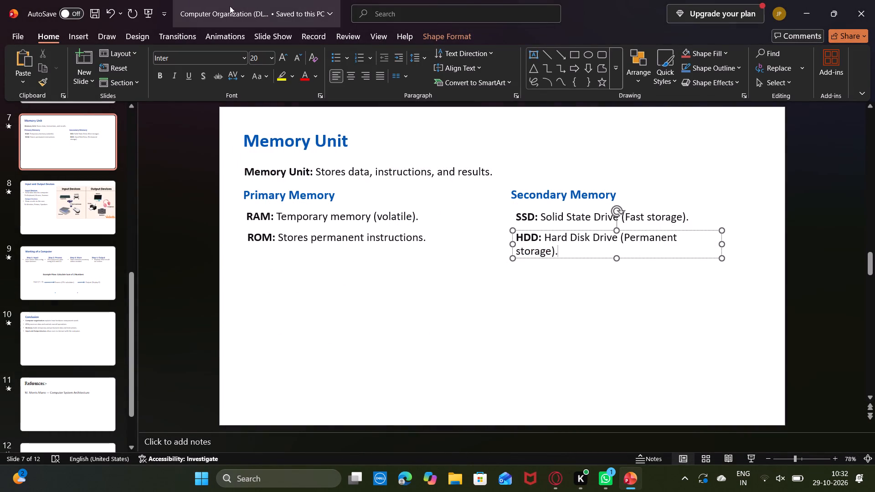
Play the desktop copy's slide show from the beginning through the Computer Organization slide and its subject line, and exit the show.
left_click(285, 38)
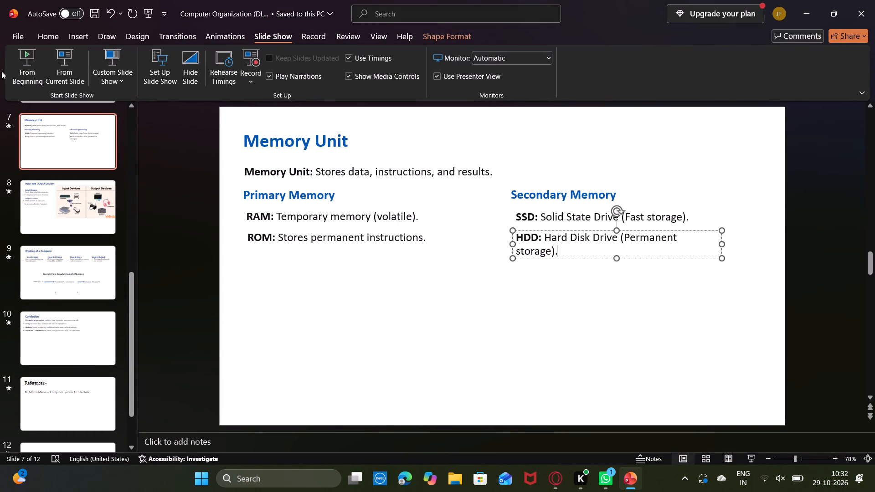
left_click(15, 57)
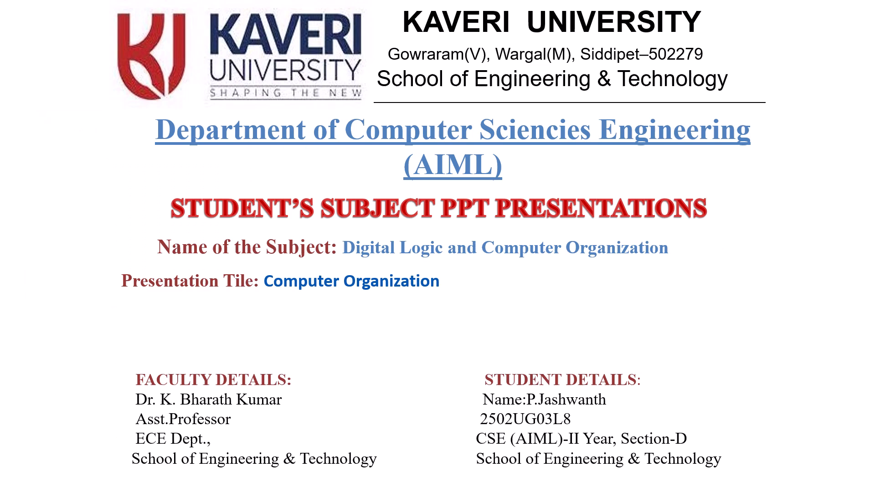
key("Right")
key("Right")
key("Right")
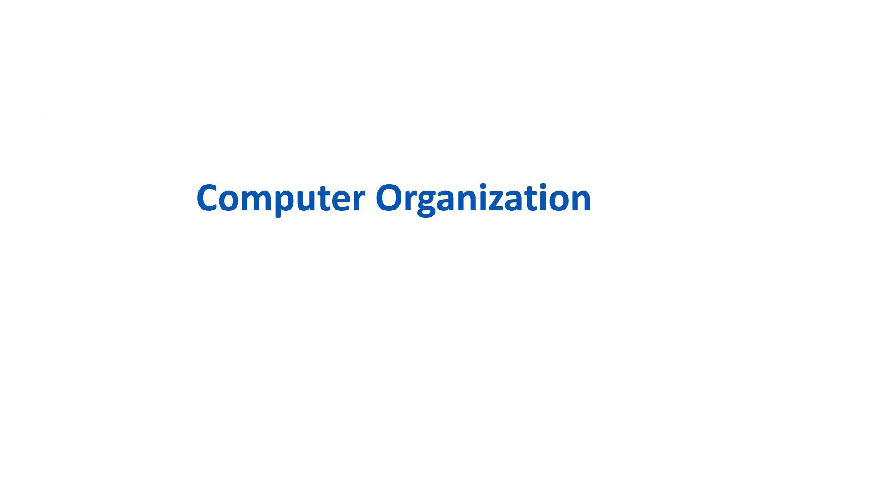
key("Right")
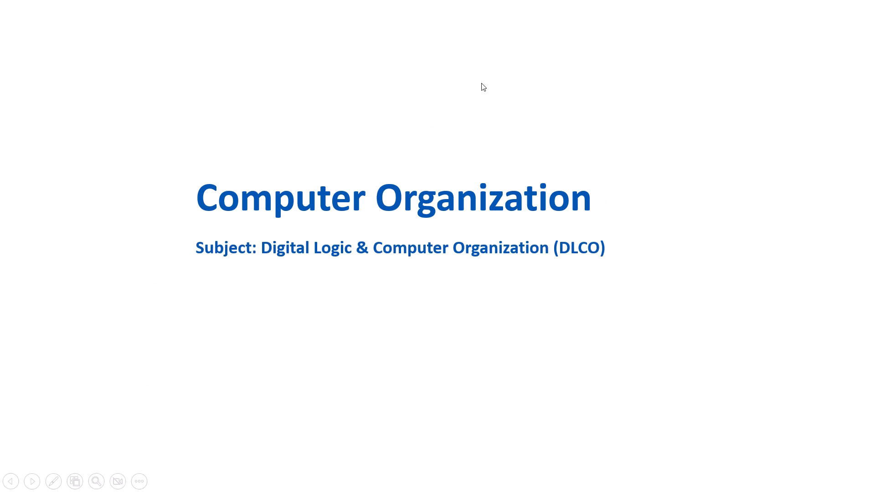
key("Escape")
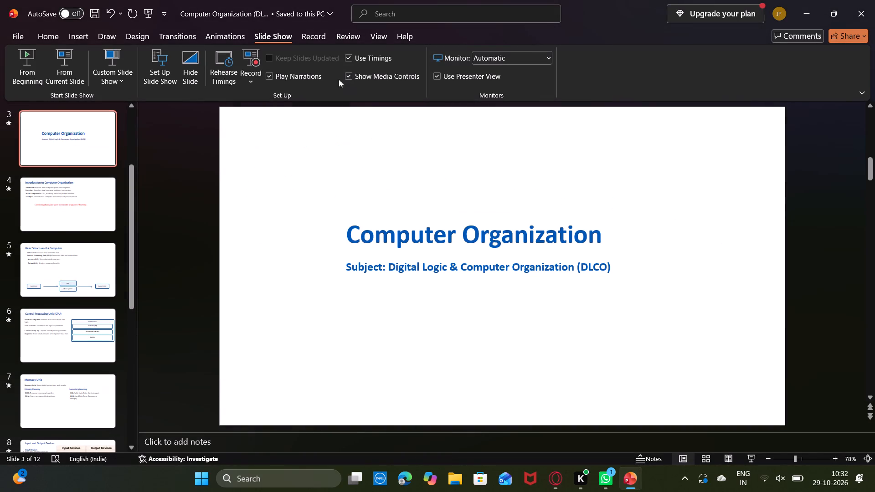
Check the animation order on slides 3 to 7 of the desktop copy, and return to the title slide.
left_click(225, 34)
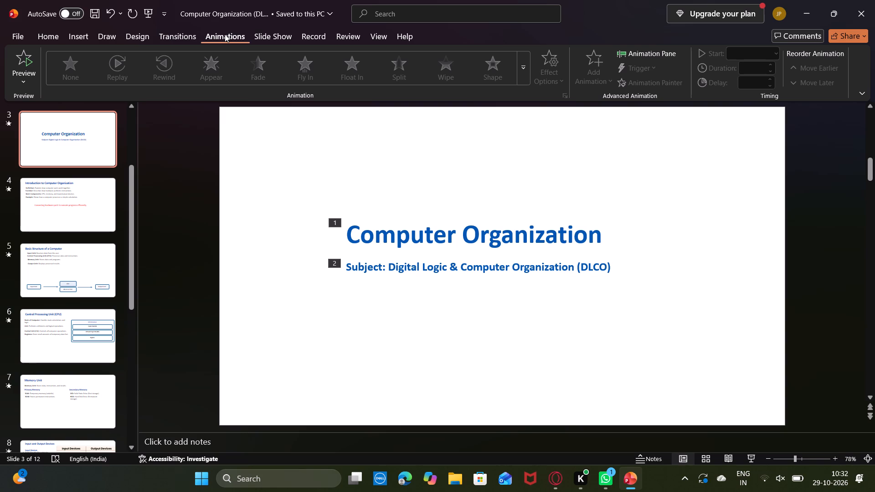
key("Right")
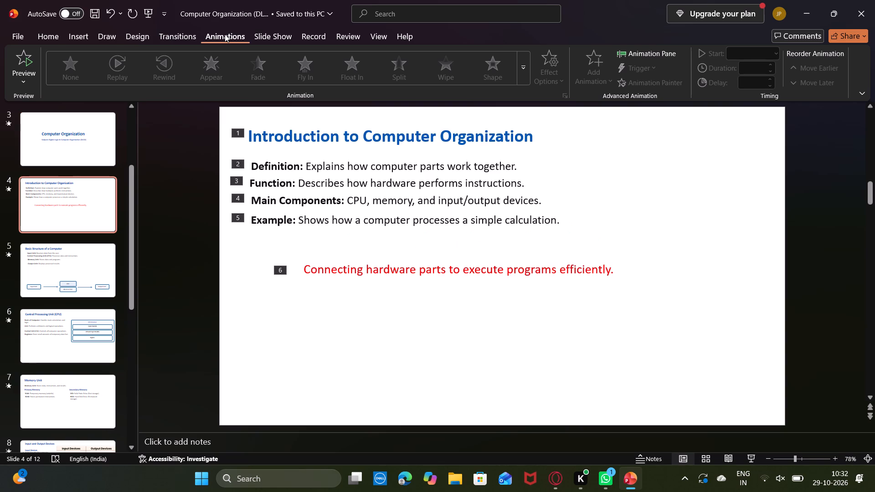
key("Right")
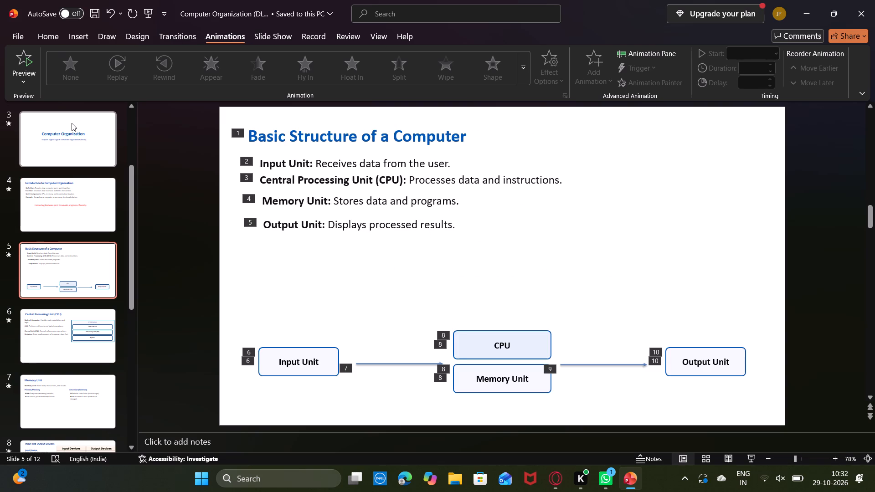
key("Right")
key("Right")
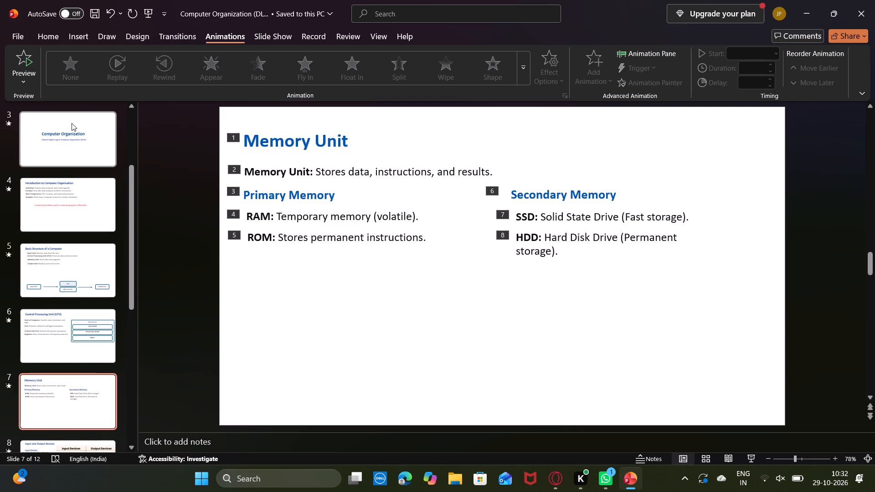
scroll(75, 160, "up", 8)
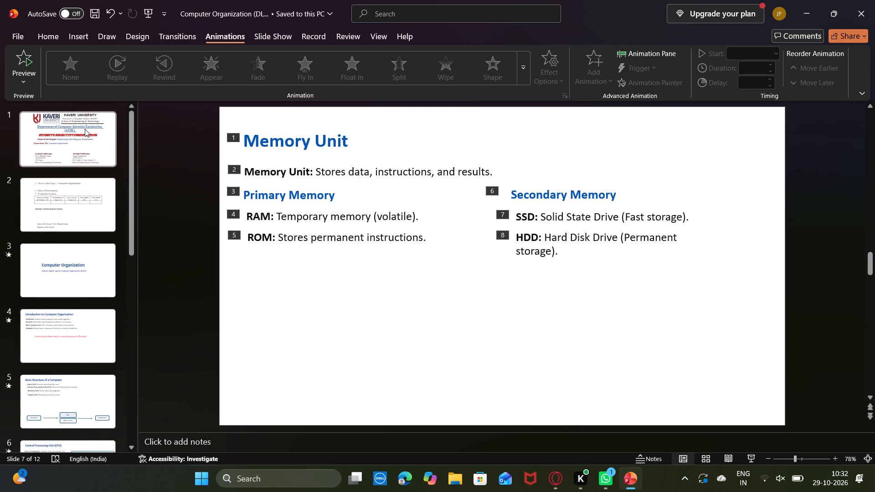
left_click(85, 129)
key("Right")
key("Right")
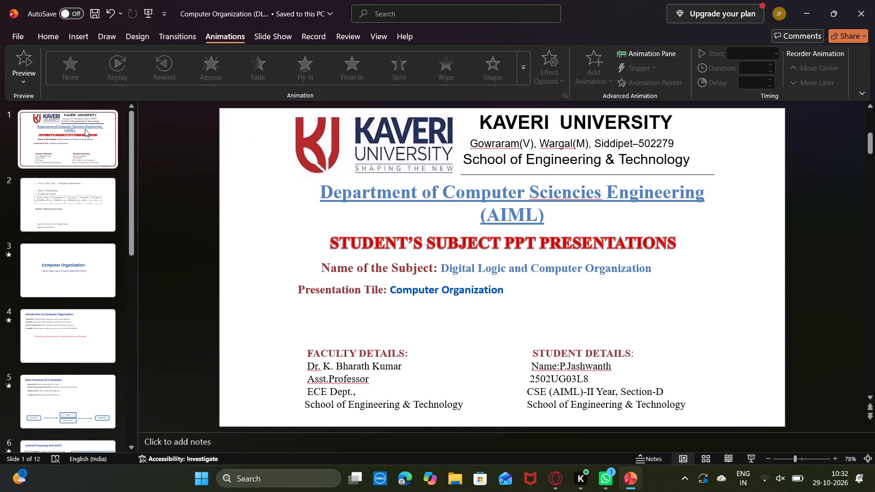
left_click(85, 129)
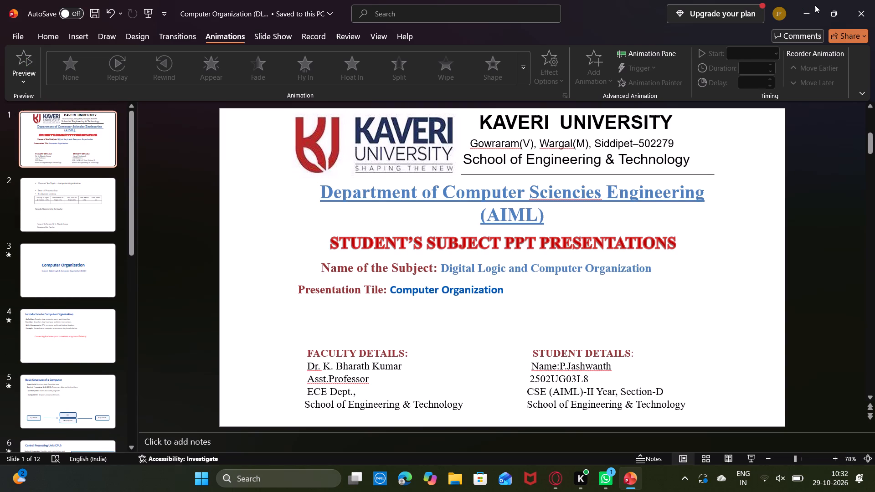
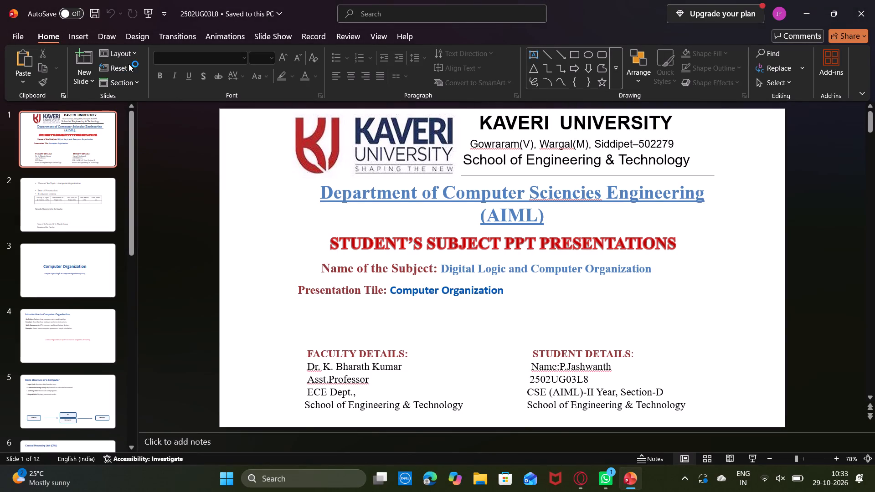
Play the desktop copy's slide show from the beginning, starting at the title slide.
left_click(266, 33)
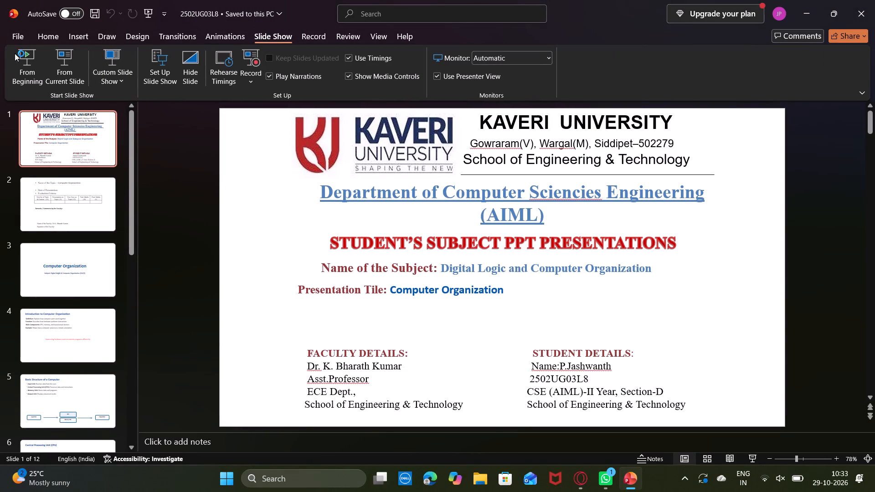
Play the slide show from the beginning, paging back and forth up to the Central Processing Unit slide, and return to the Introduction slide.
left_click(15, 53)
key("Right")
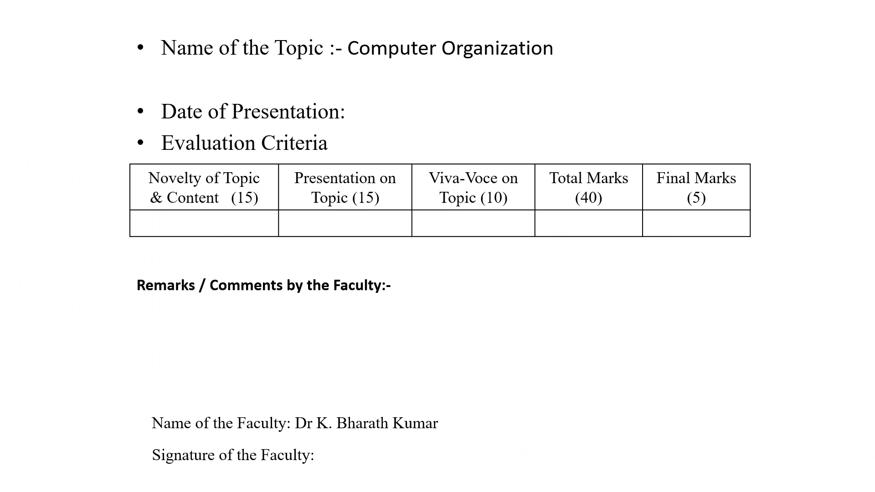
key("Right")
key("Right")
key("Left")
key("Left")
key("Left")
key("Right")
key("Right")
key("Right")
key("Right")
key("Right")
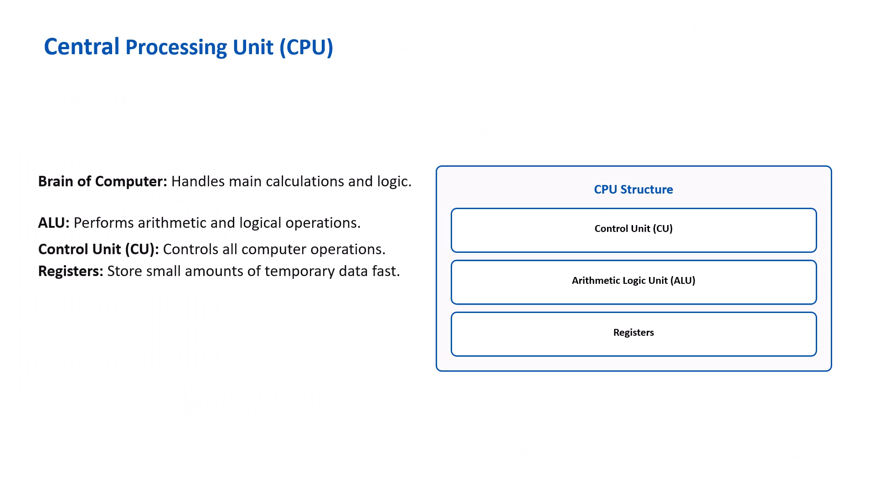
key("Left")
key("Left")
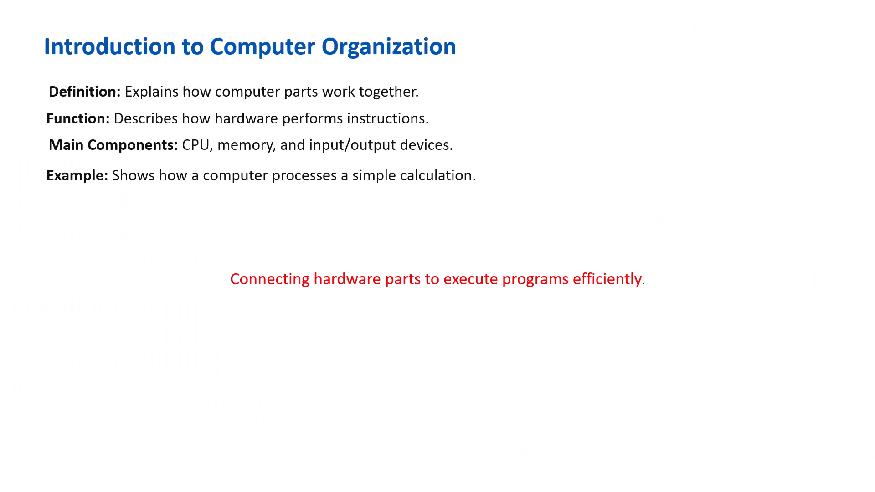
Play the slide show on from the Introduction slide through Input and Output Devices and Thank you to the end, and go back to References.
key("Right")
key("Right")
key("Right")
key("Right")
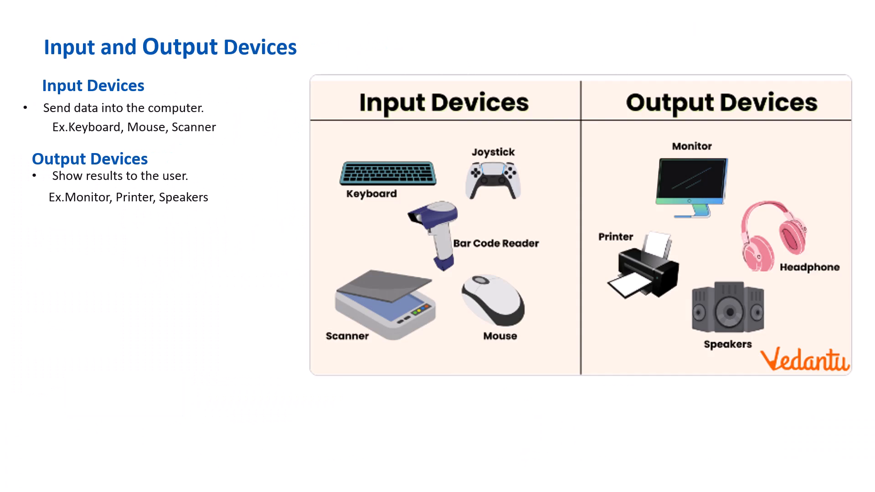
key("Right")
key("Right")
key("Right")
key("Right")
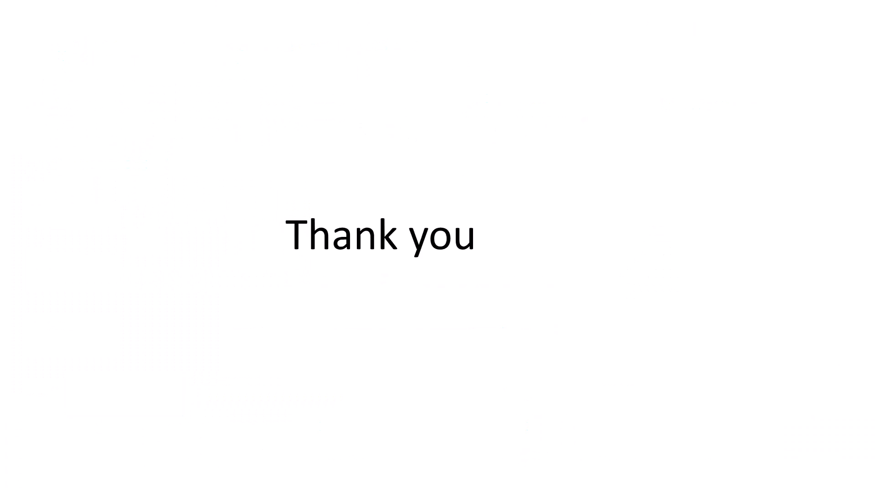
key("Right")
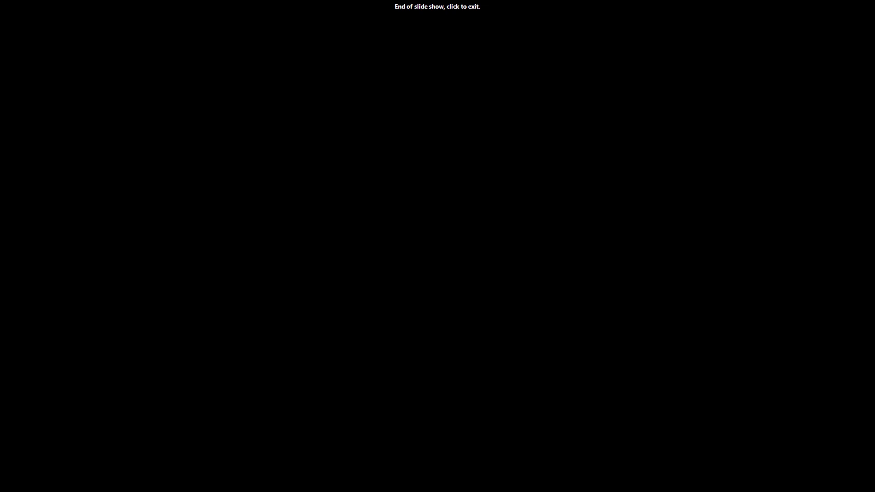
key("Left")
key("Left")
Close the running slide show window and the presentation's editing window from the overview of open windows.
scroll(15, 53, "down", 3)
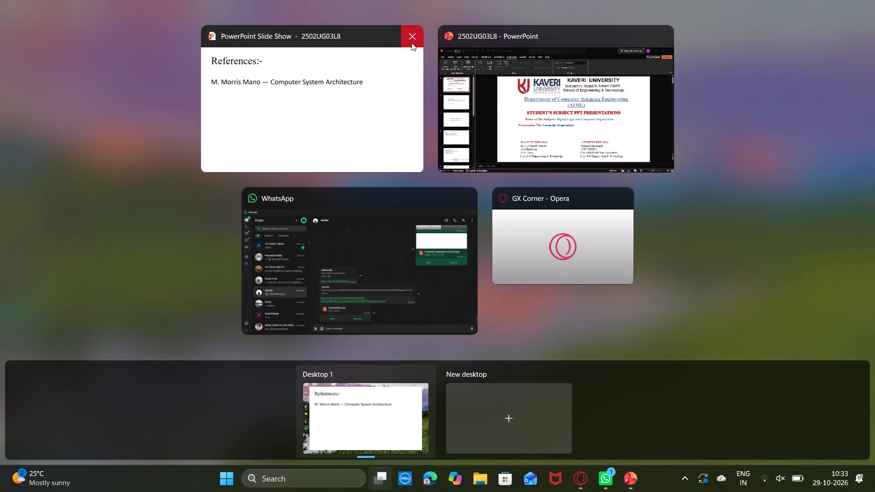
left_click(412, 43)
left_click(542, 43)
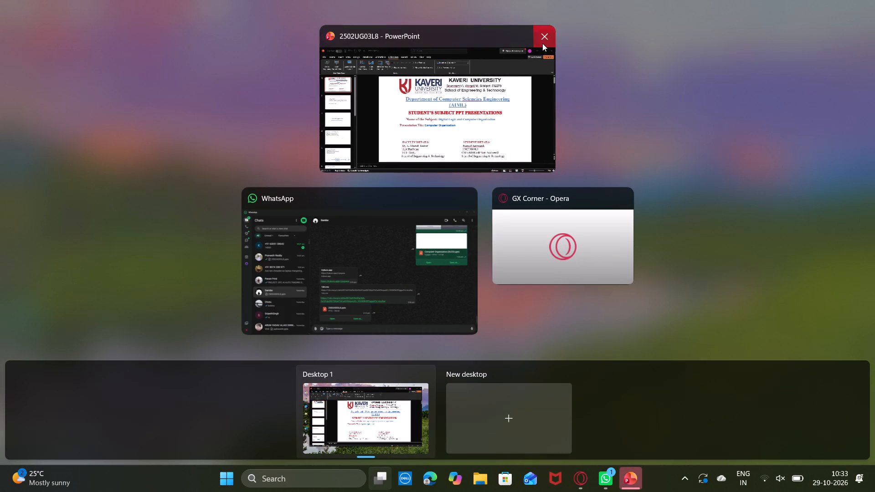
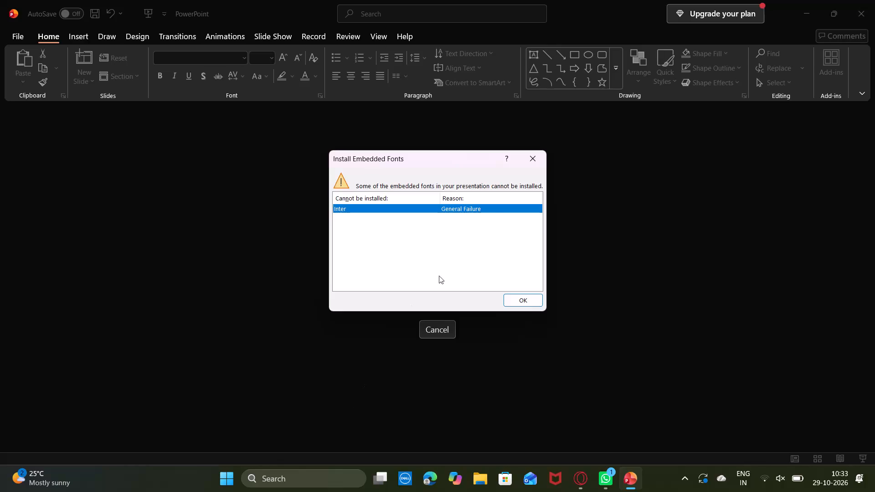
Finish opening presentation 2502UG03L8 and play its slide show from the beginning, advancing from the title slide to the evaluation criteria slide.
left_click(515, 300)
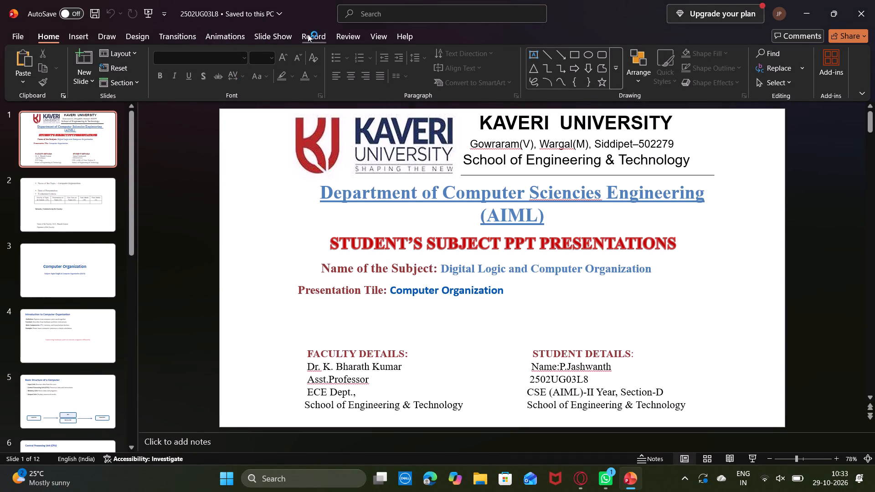
left_click(283, 38)
left_click(27, 55)
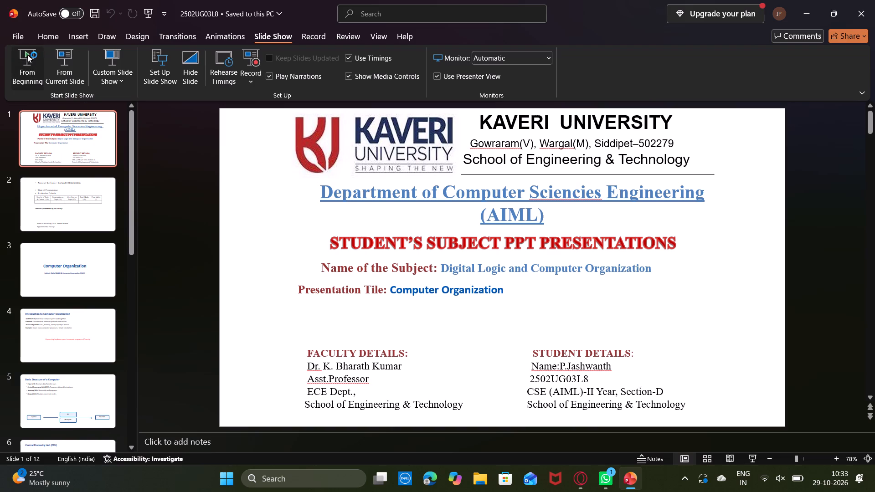
key("Right")
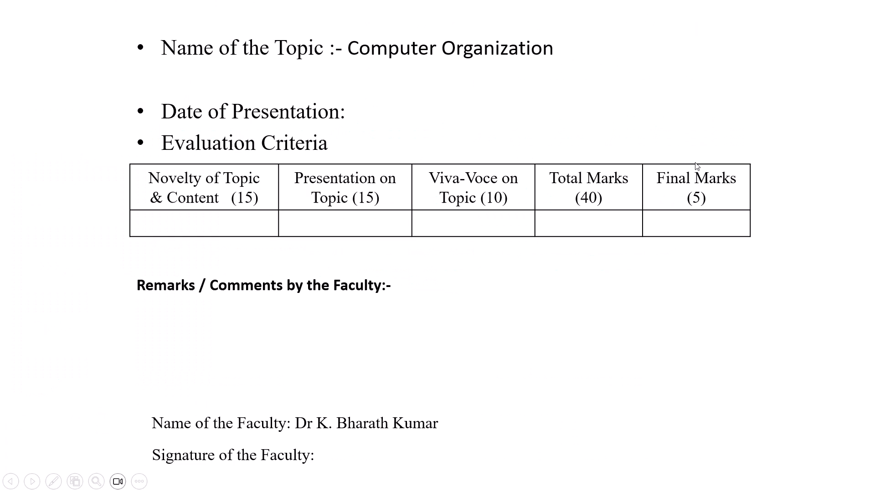
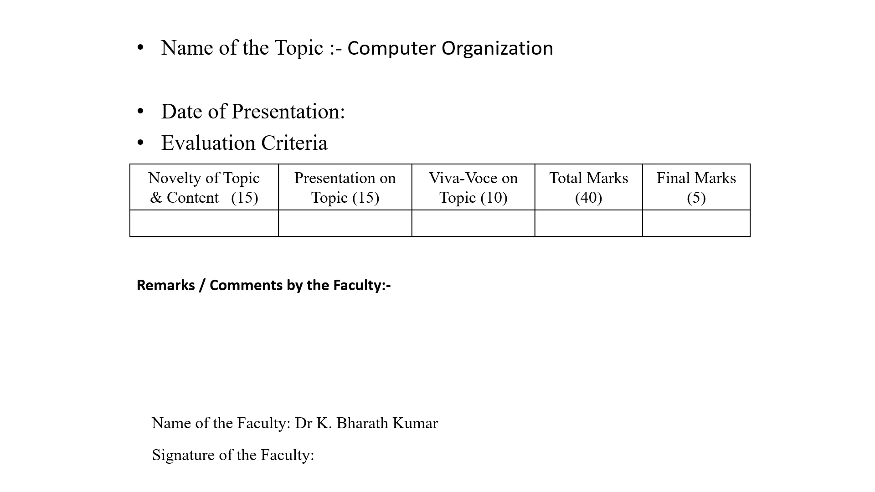
Advance the slide show from the evaluation criteria slide through the content slides to the closing slide, checking each one.
key("Right")
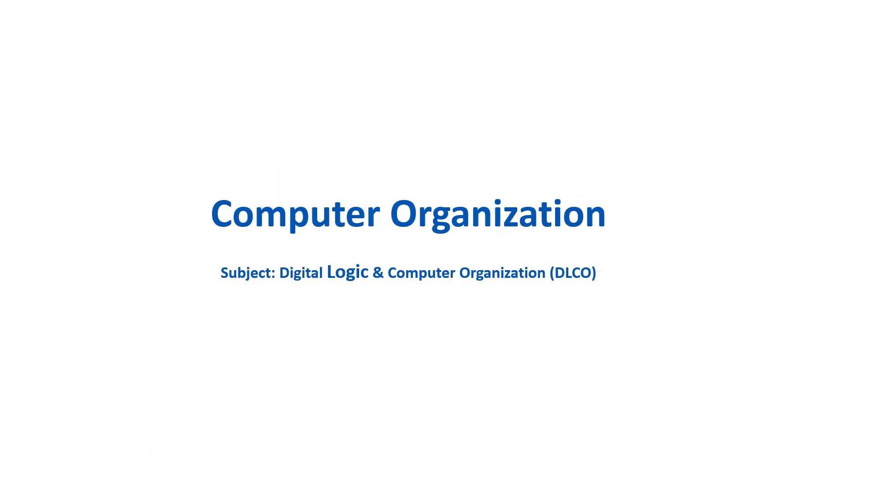
key("Right")
key("Right")
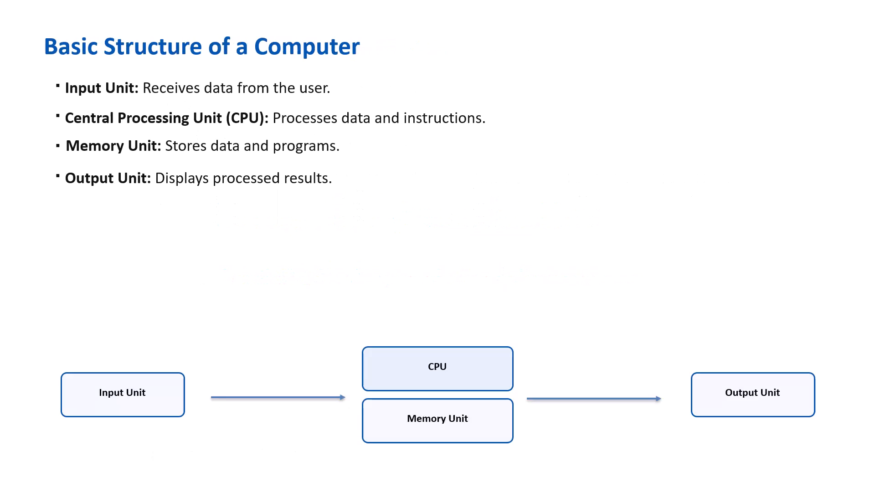
key("Right")
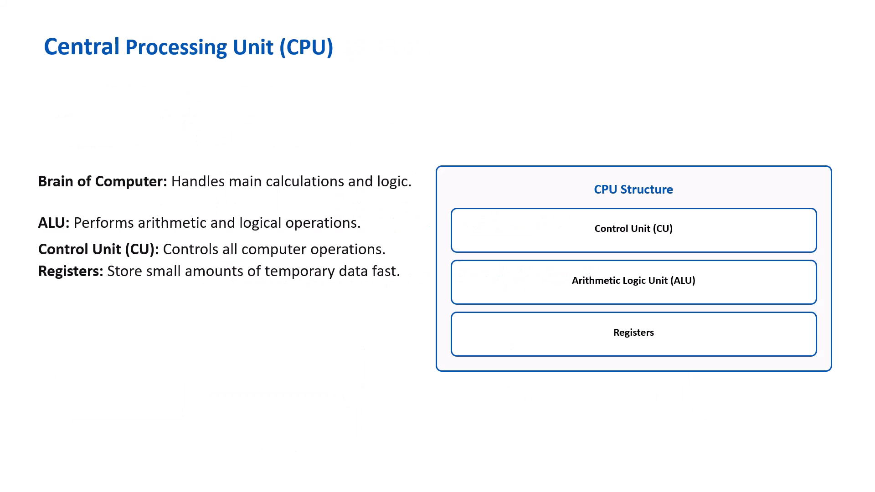
key("Right")
key("Right")
key("Right")
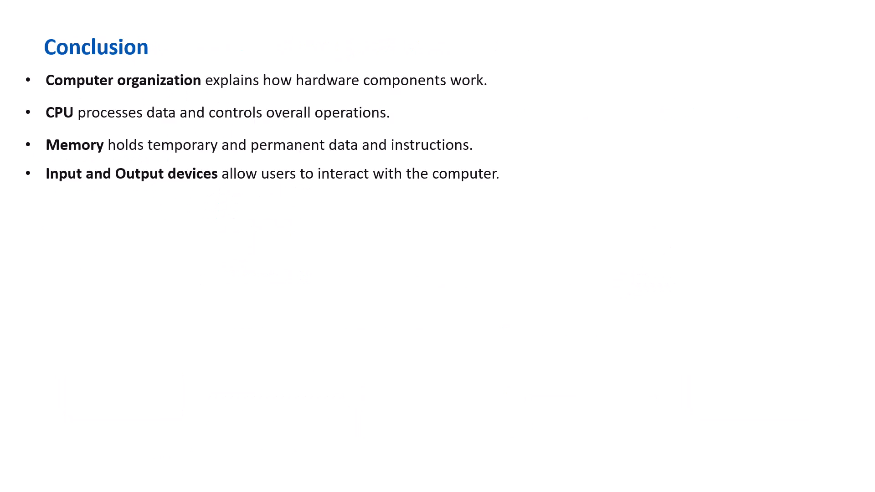
key("Right")
key("Right")
key("Right")
Step the slide show back from the closing slides to the Computer Organization title slide.
key("Left")
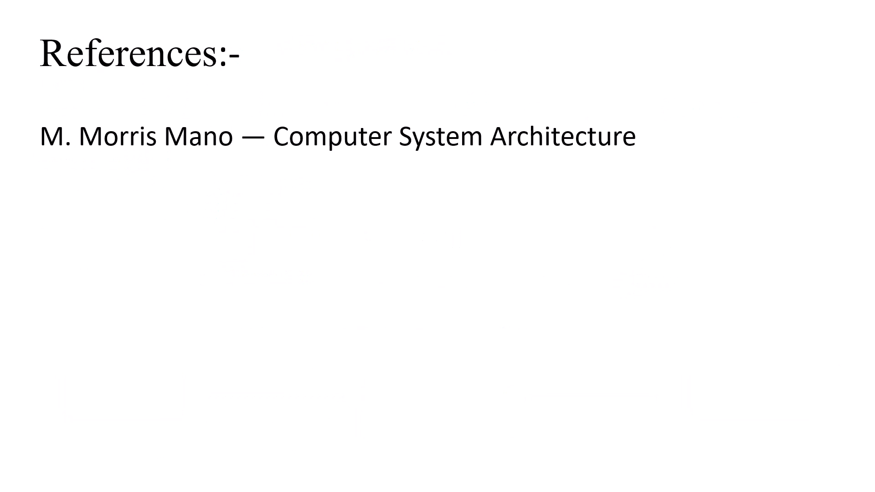
key("Left")
key("Left")
key("Left")
key("Left")
key("Left")
key("Left")
key("Left")
key("Left")
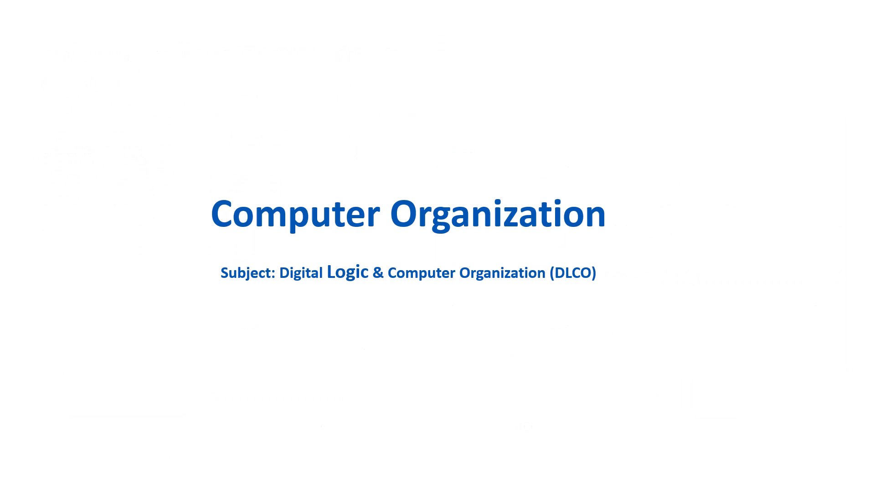
Play the slides again from the Computer Organization title slide through to the Thank you slide, and end the show.
key("Down")
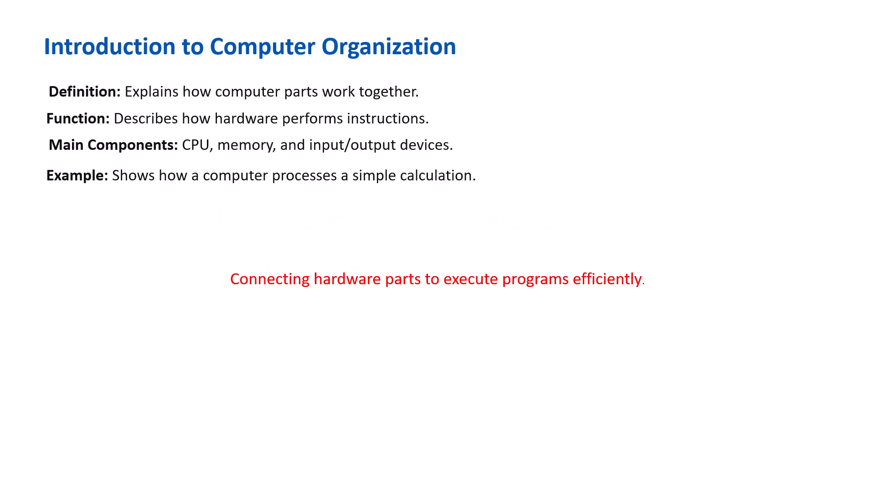
key("Down")
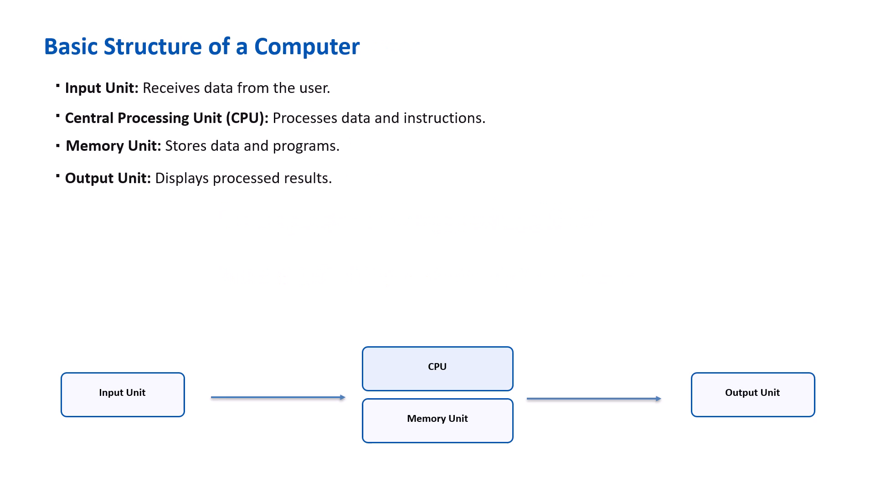
key("Right")
key("Right")
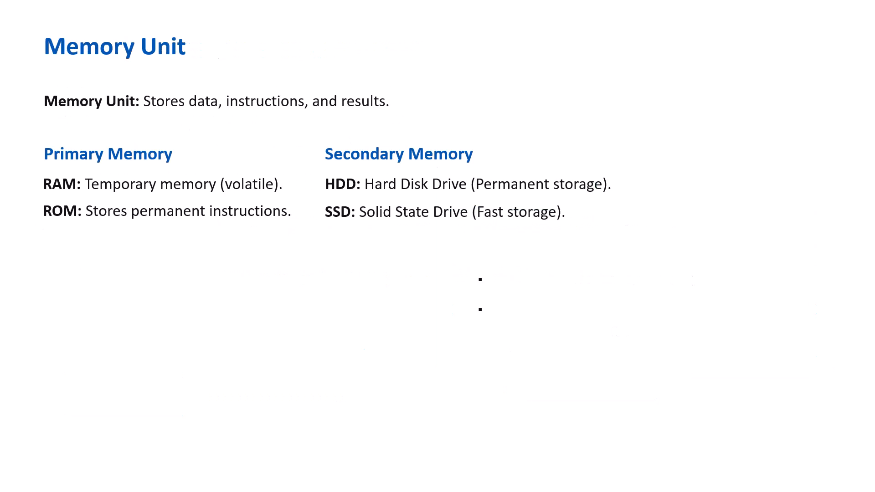
key("Right")
key("Right")
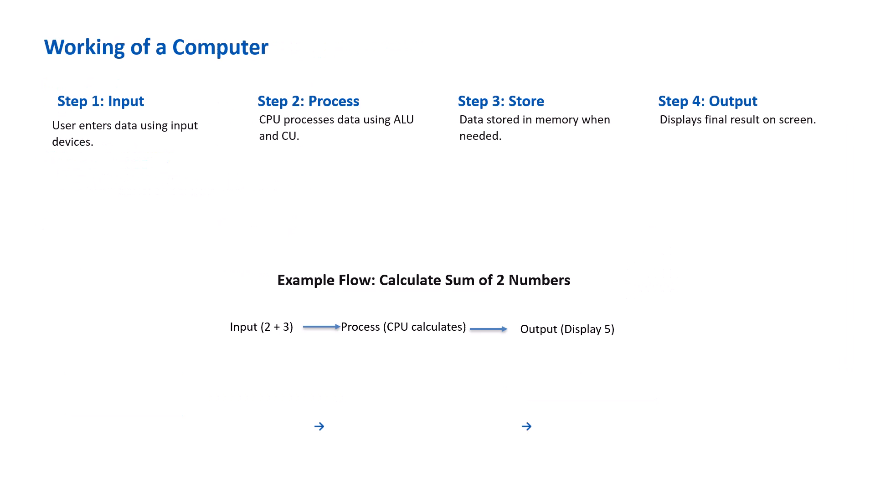
key("Right")
key("Right")
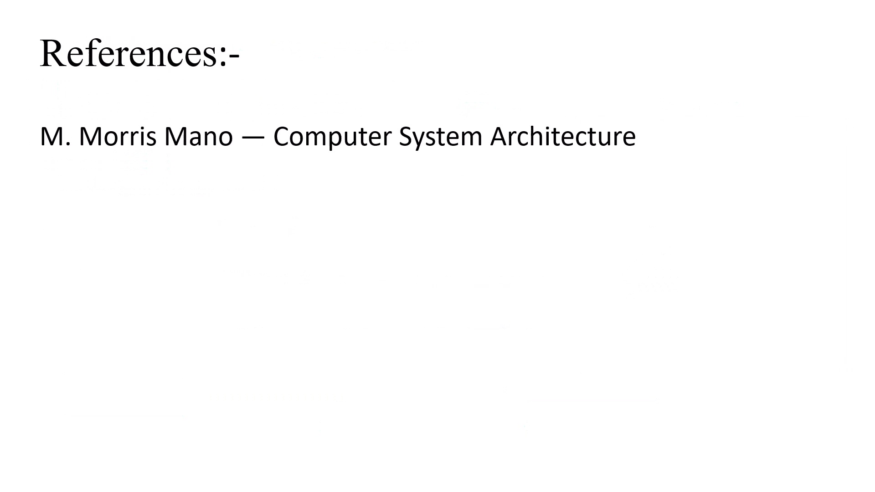
key("Right")
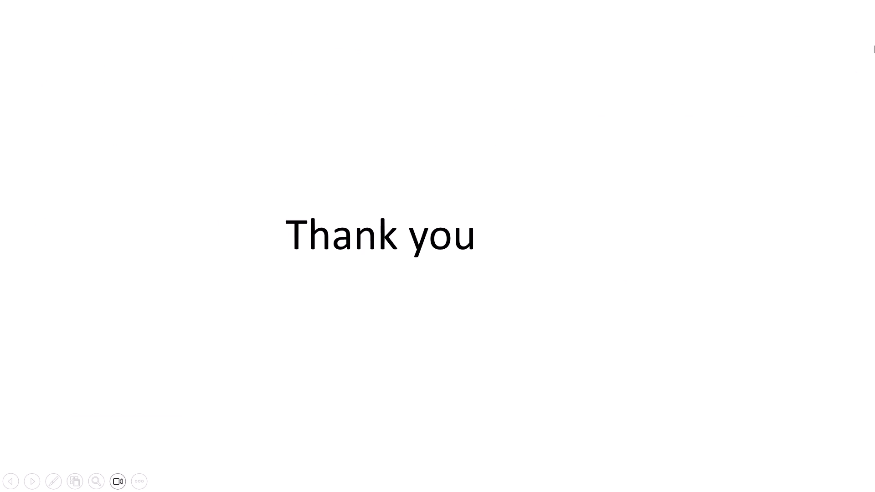
key("Escape")
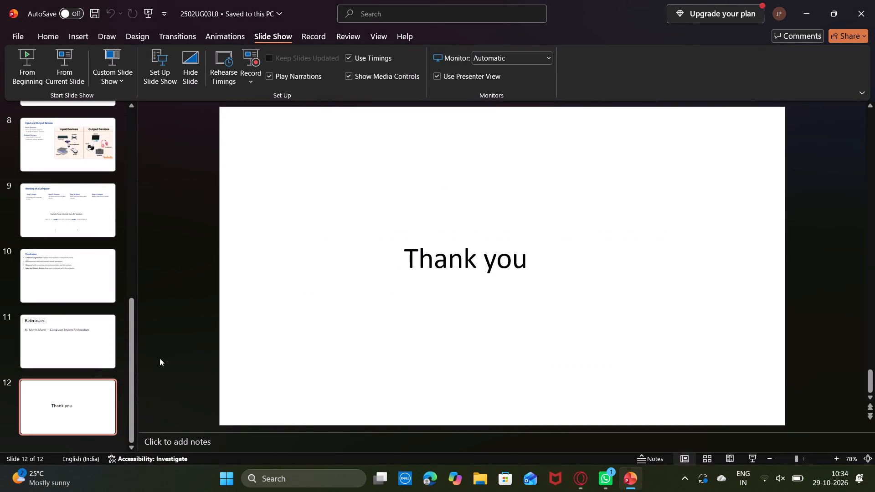
Review the first three slides in the editing view and open slide 4, Introduction to Computer Organization.
scroll(54, 312, "up", 10)
left_click(91, 152)
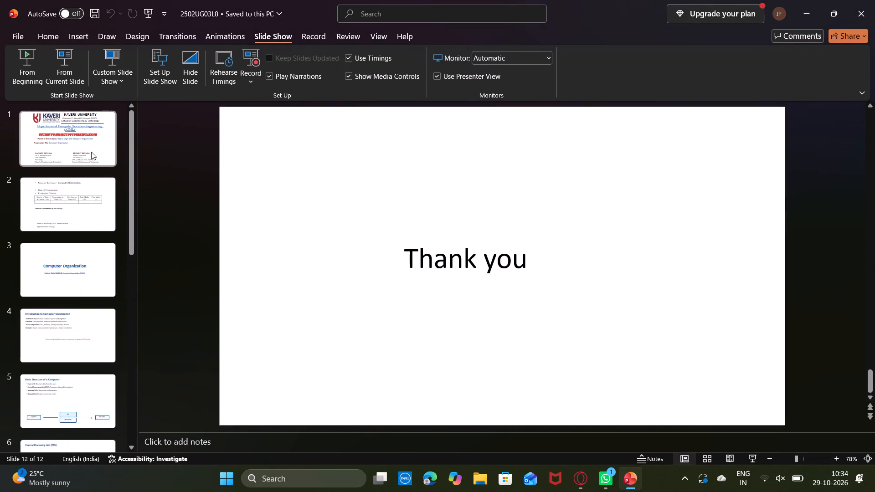
left_click(75, 211)
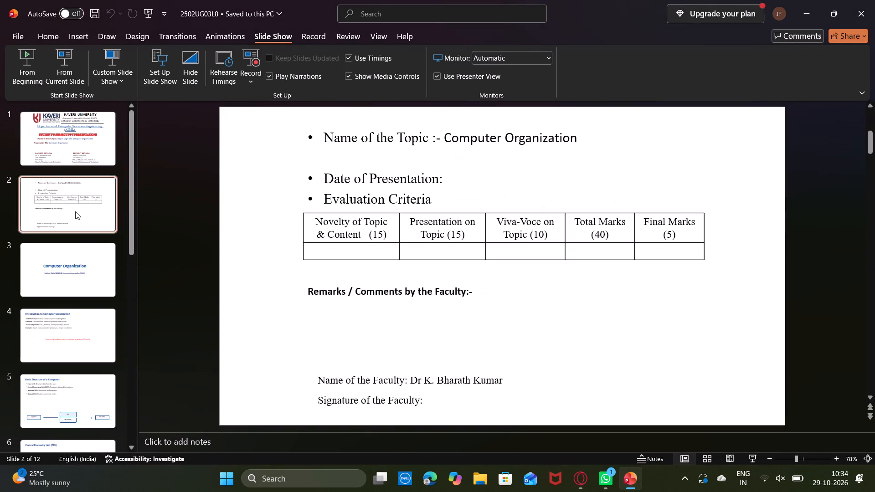
left_click(92, 266)
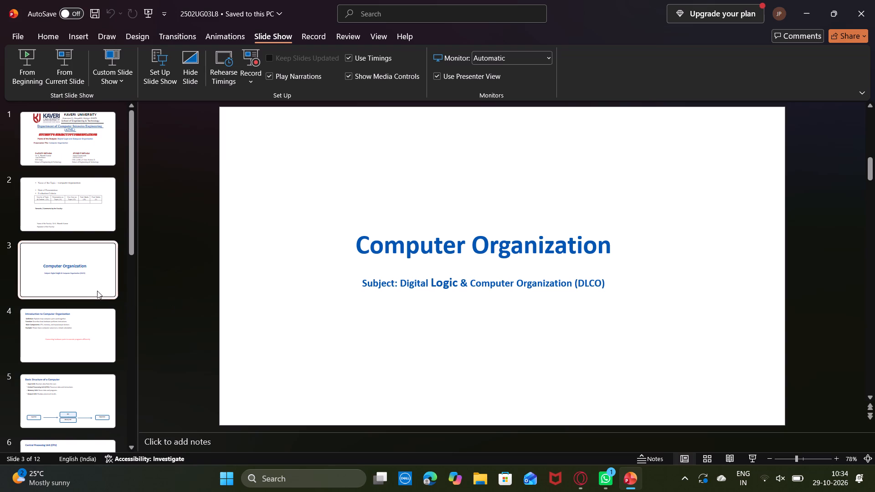
left_click(66, 326)
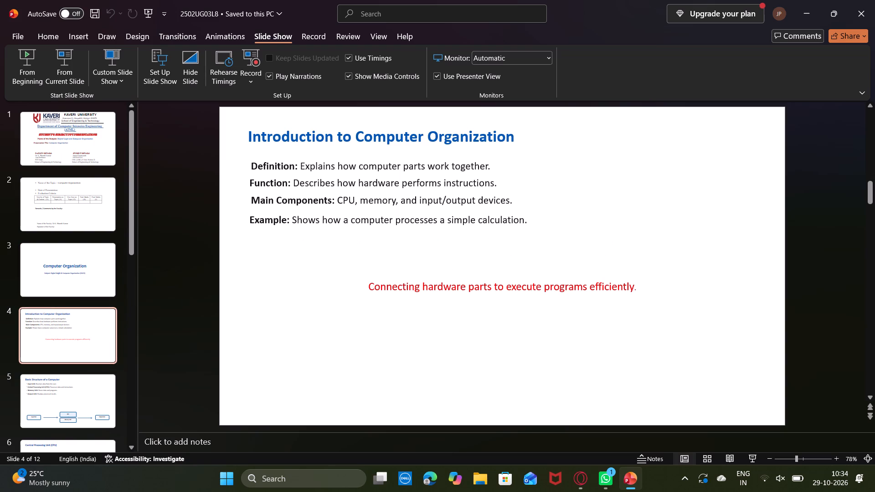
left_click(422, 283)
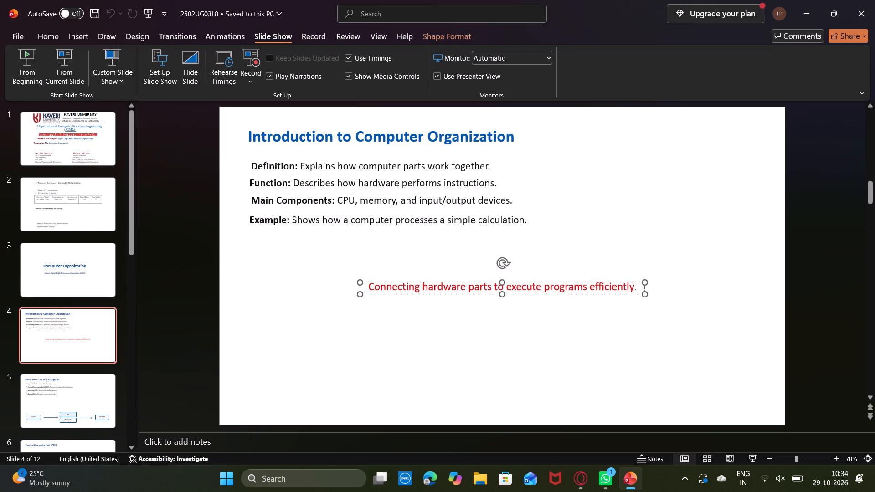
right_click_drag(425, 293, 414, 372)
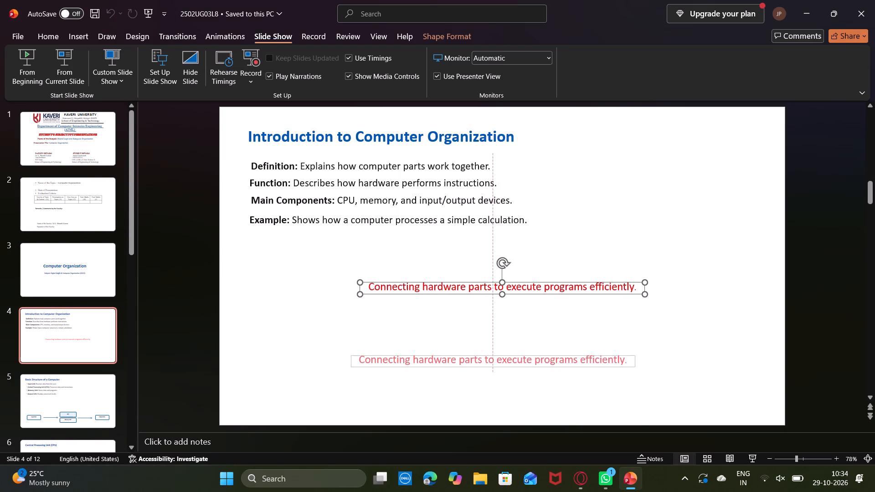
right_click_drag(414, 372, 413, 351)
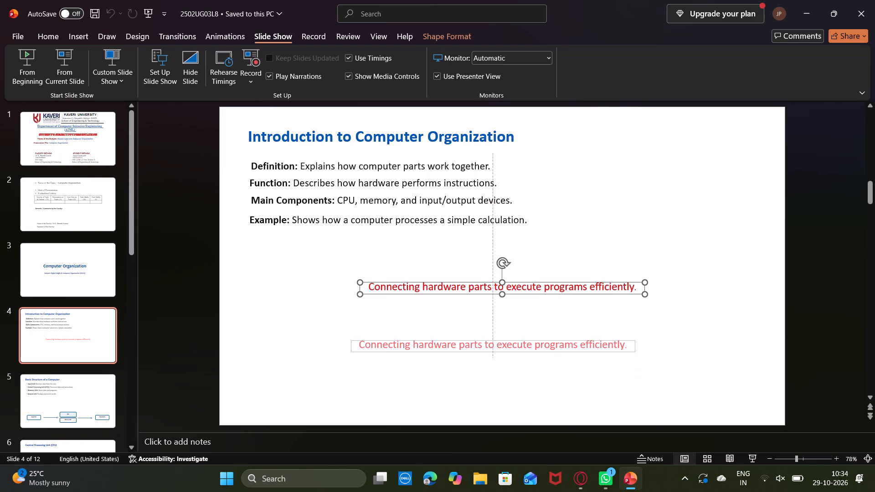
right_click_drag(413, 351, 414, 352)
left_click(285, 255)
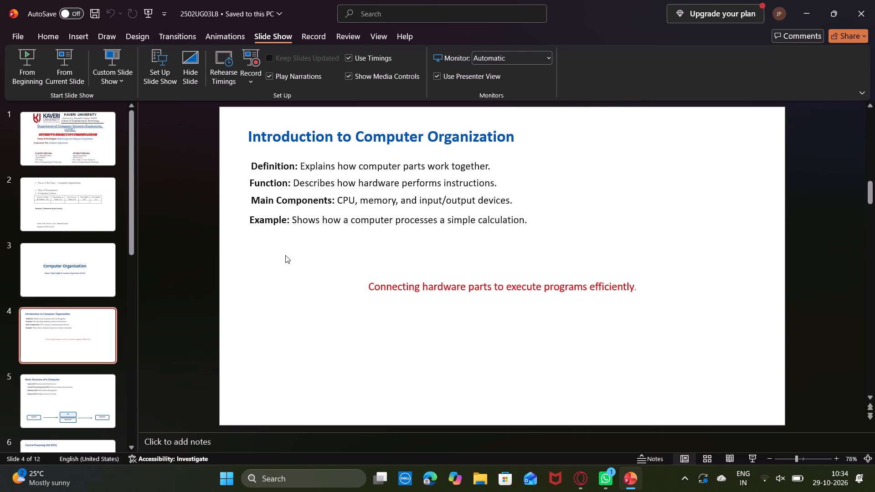
Move the red "Connecting hardware parts to execute programs efficiently" line straight down to the lower part of slide 4, keeping it centred.
left_click(474, 289)
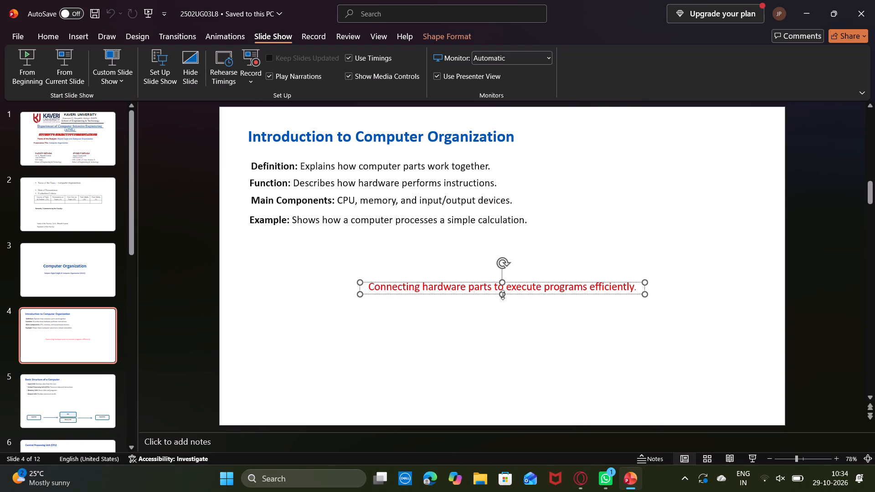
right_click_drag(496, 294, 496, 351)
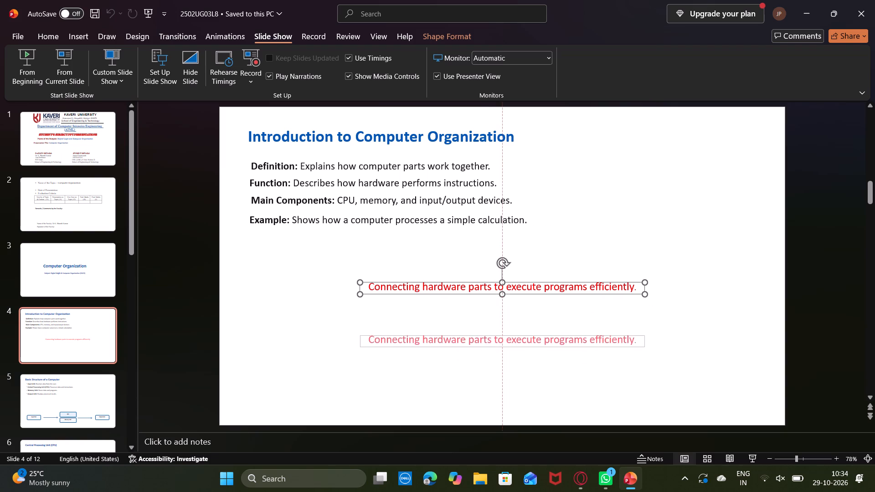
right_click_drag(496, 351, 498, 377)
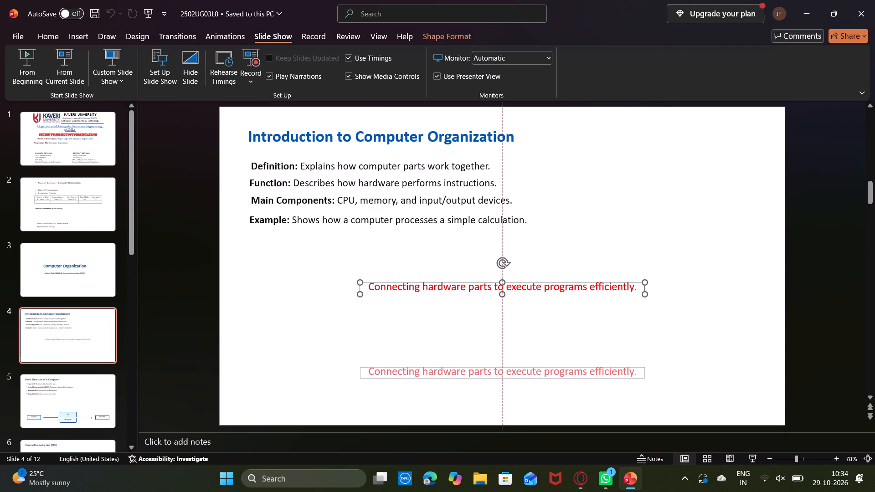
right_click_drag(498, 377, 499, 377)
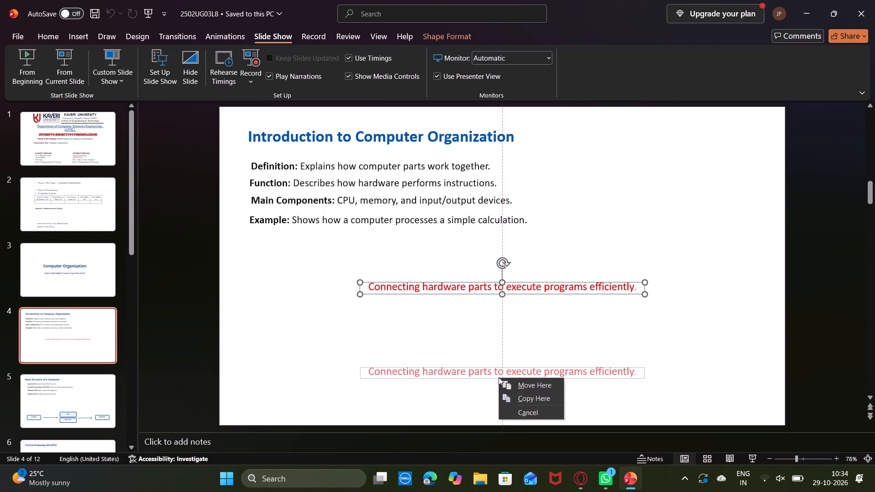
left_click(522, 384)
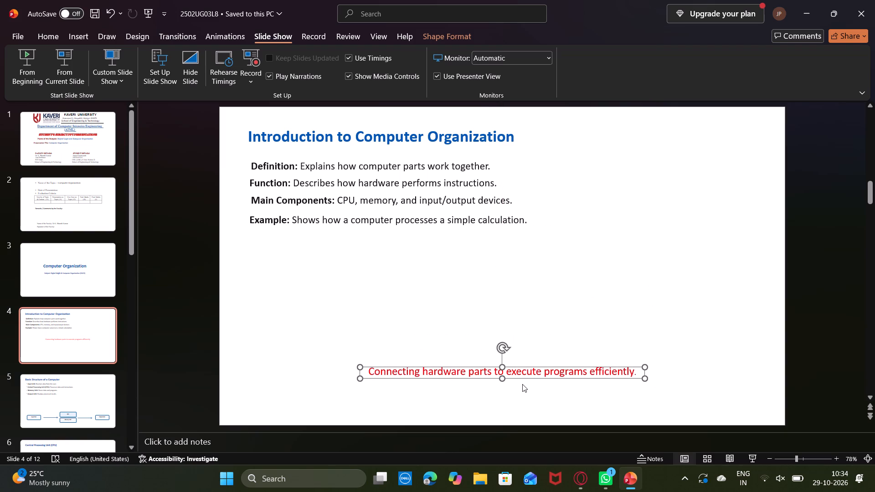
left_click(569, 334)
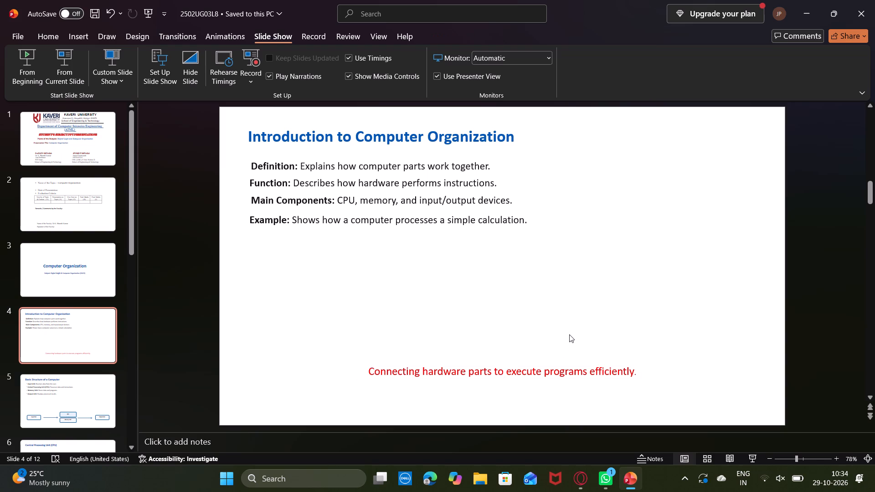
Move the Example line on slide 4 down to just below the slide's middle, leaving a gap above the red line.
left_click(314, 219)
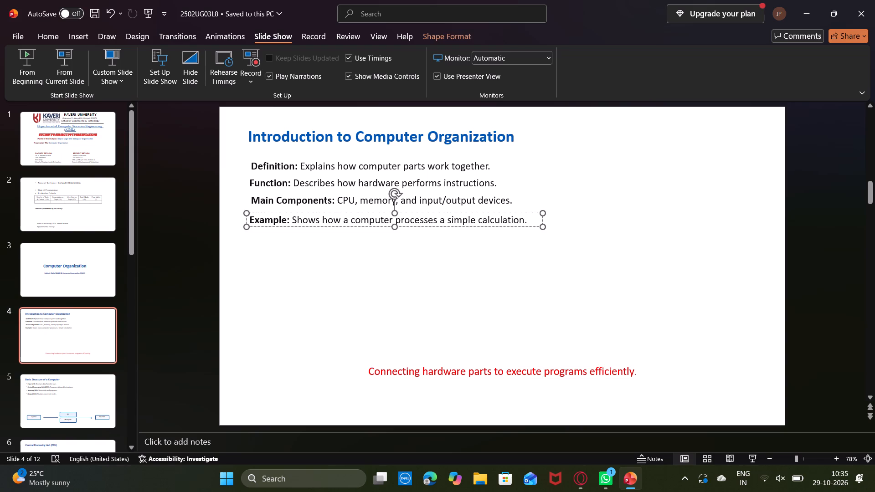
left_click_drag(374, 227, 374, 255)
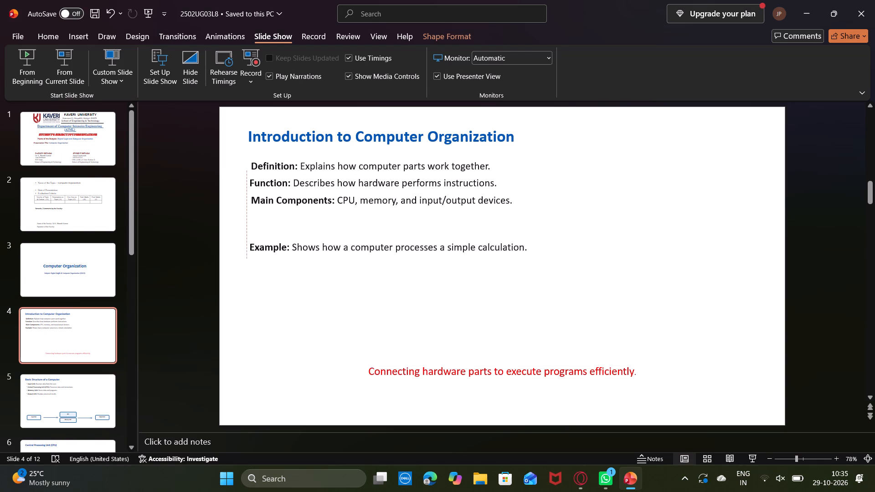
left_click_drag(374, 255, 374, 357)
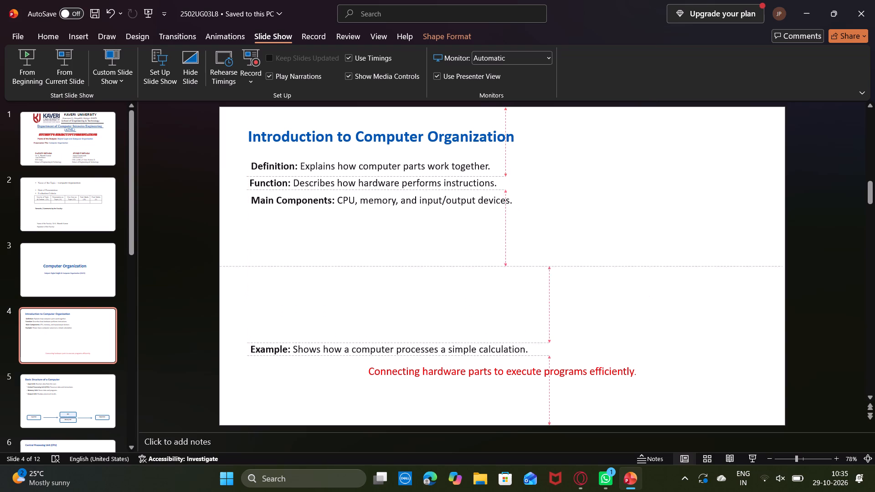
left_click_drag(374, 357, 373, 326)
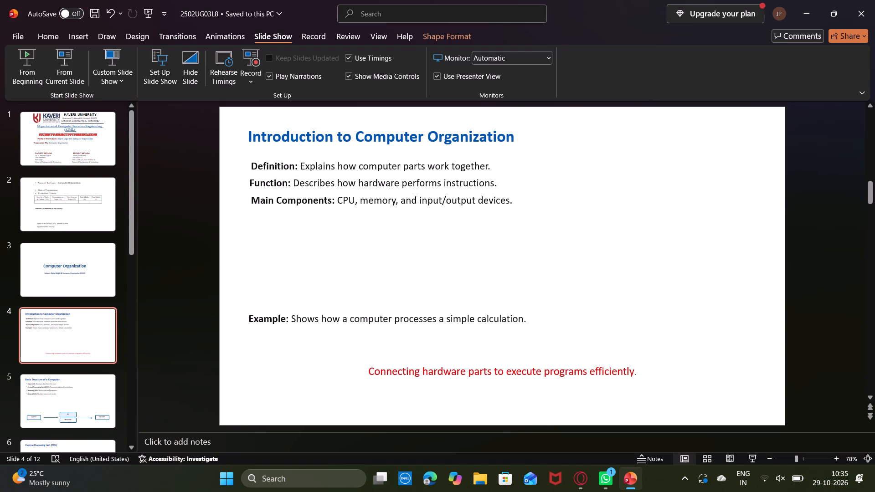
left_click_drag(373, 326, 375, 313)
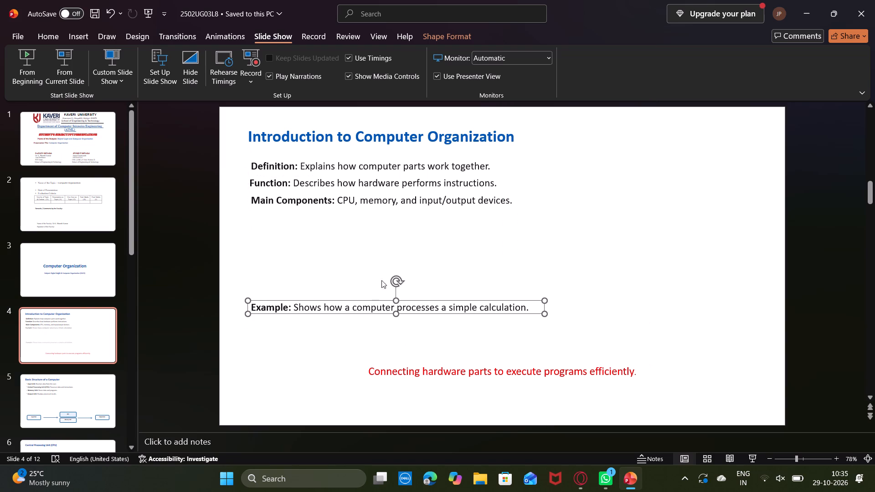
Move the Main Components line on slide 4 straight down to just above the Example line.
left_click(371, 203)
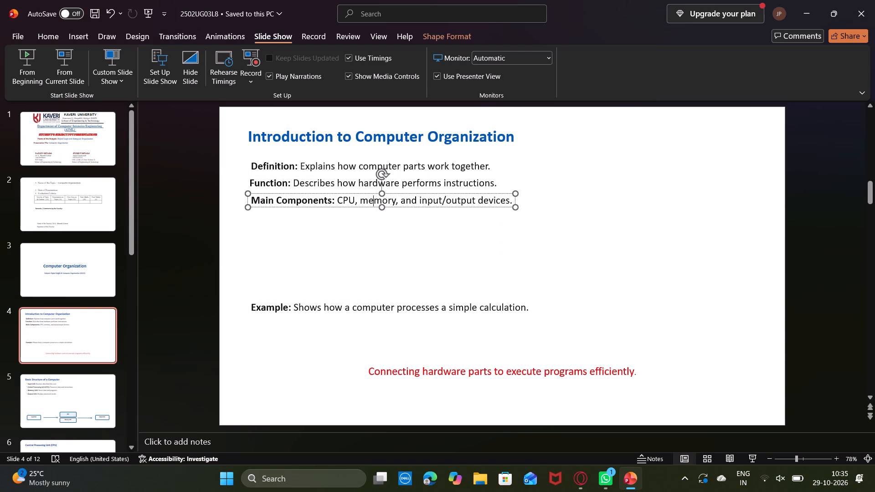
left_click_drag(371, 209, 375, 274)
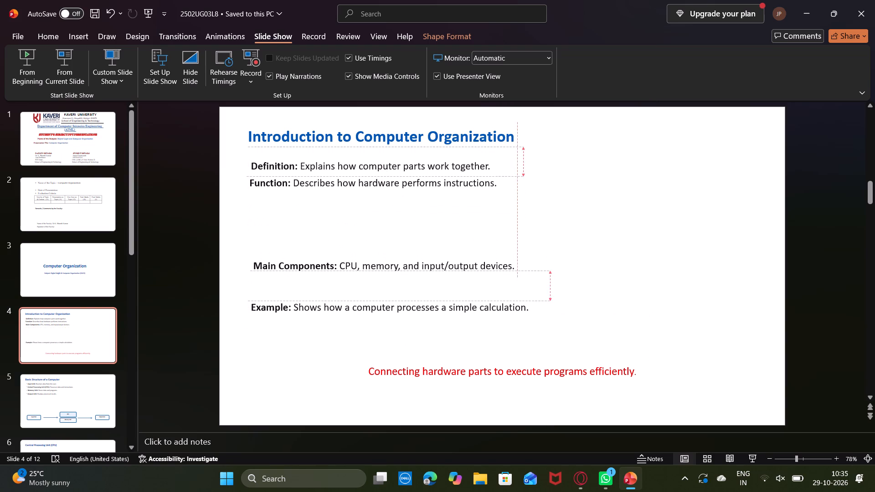
left_click_drag(375, 274, 372, 292)
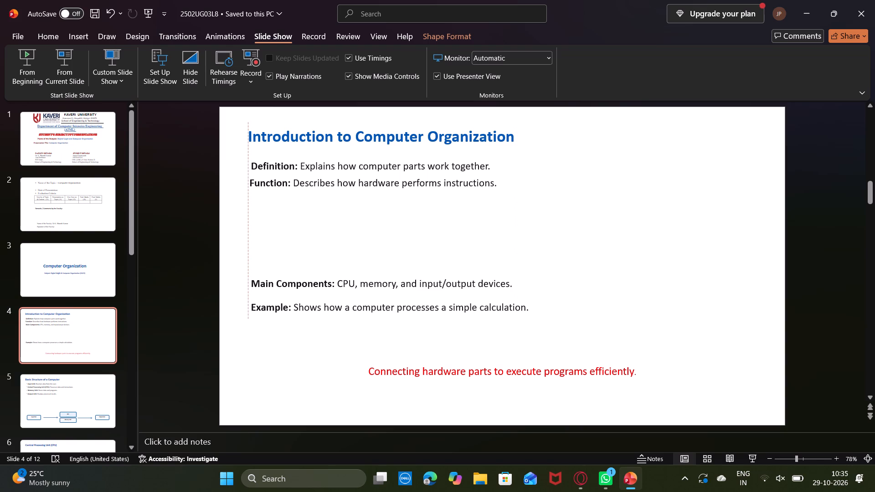
left_click_drag(372, 292, 371, 295)
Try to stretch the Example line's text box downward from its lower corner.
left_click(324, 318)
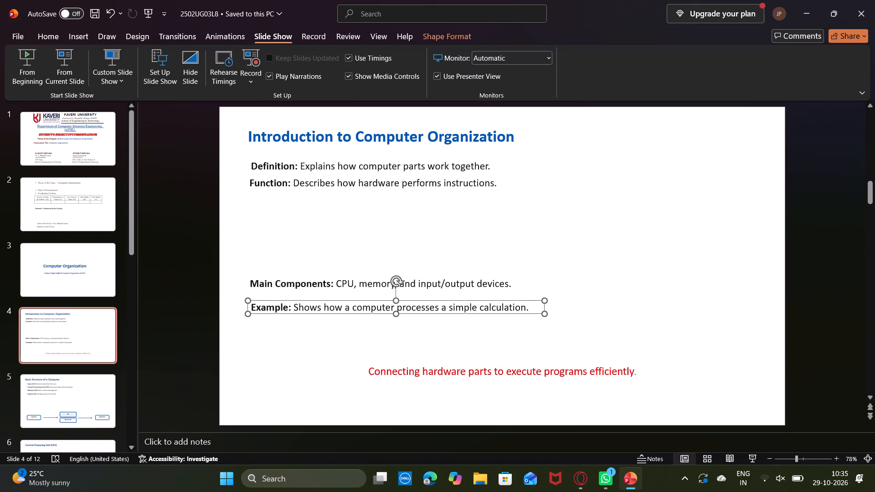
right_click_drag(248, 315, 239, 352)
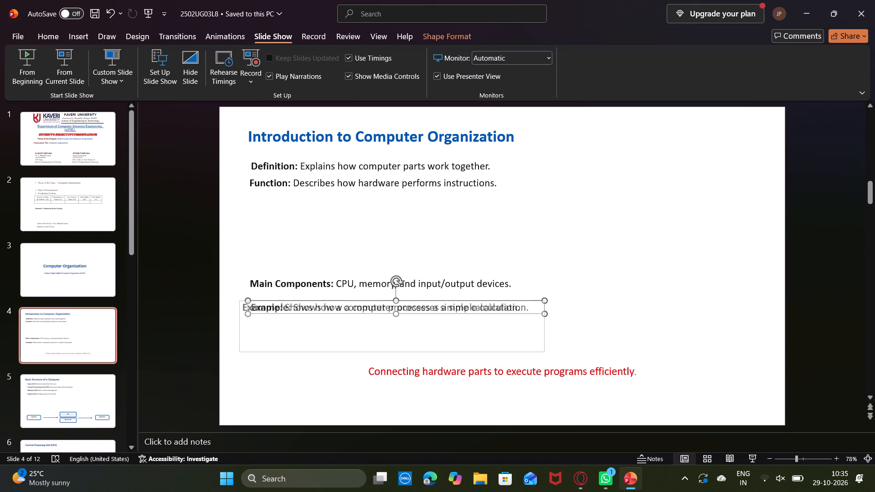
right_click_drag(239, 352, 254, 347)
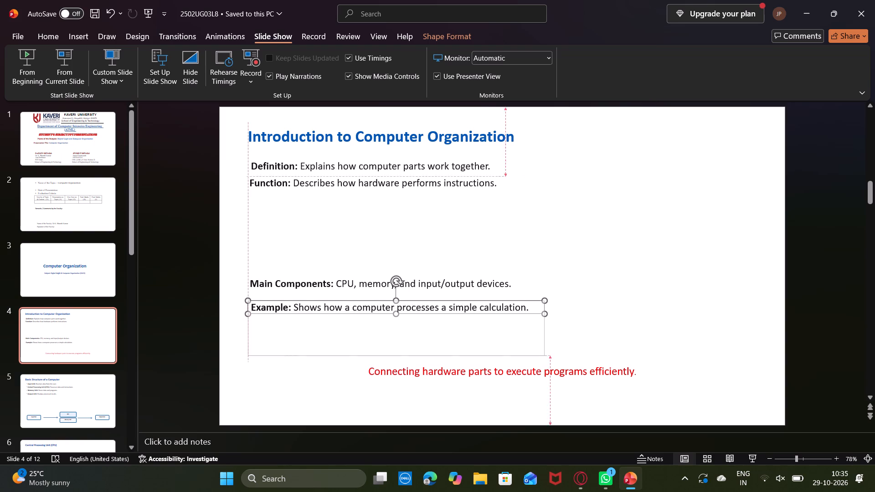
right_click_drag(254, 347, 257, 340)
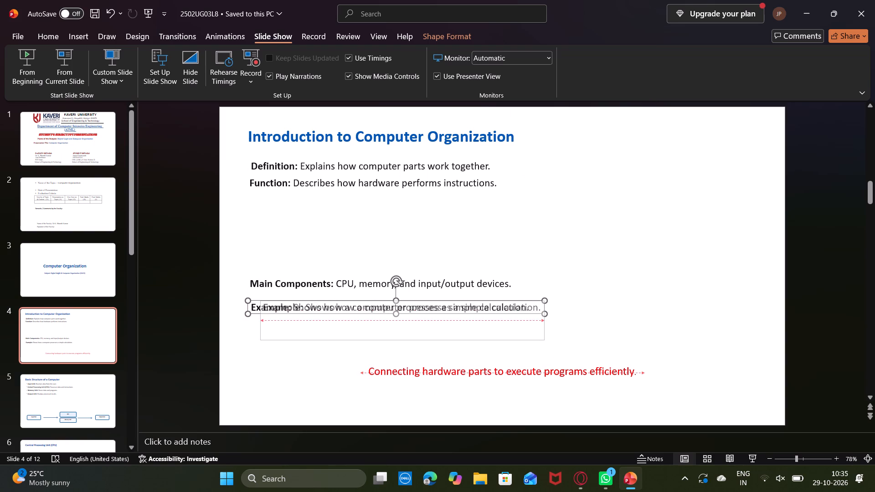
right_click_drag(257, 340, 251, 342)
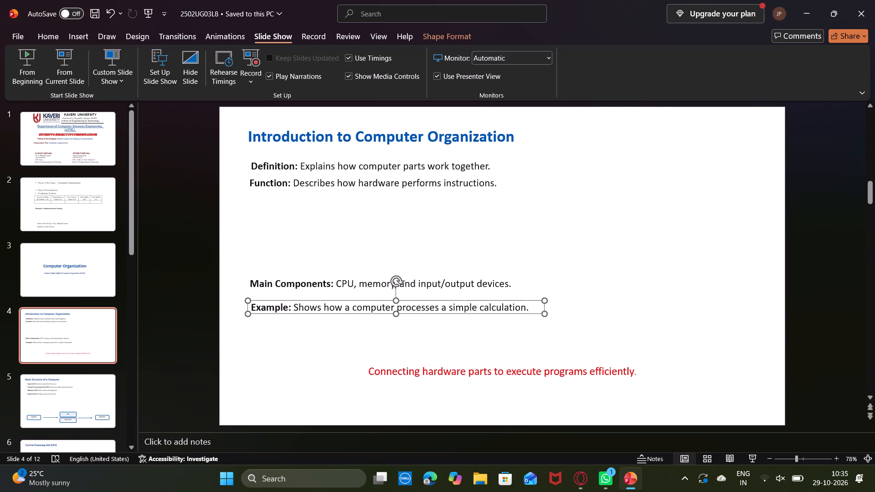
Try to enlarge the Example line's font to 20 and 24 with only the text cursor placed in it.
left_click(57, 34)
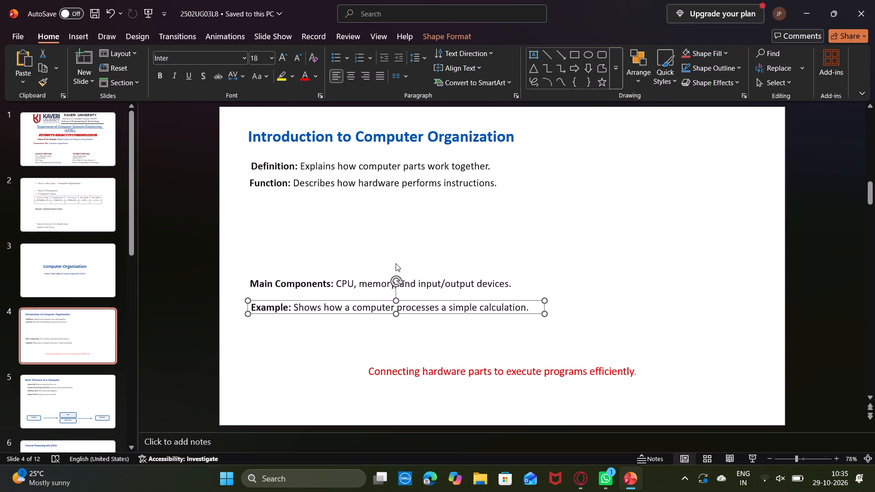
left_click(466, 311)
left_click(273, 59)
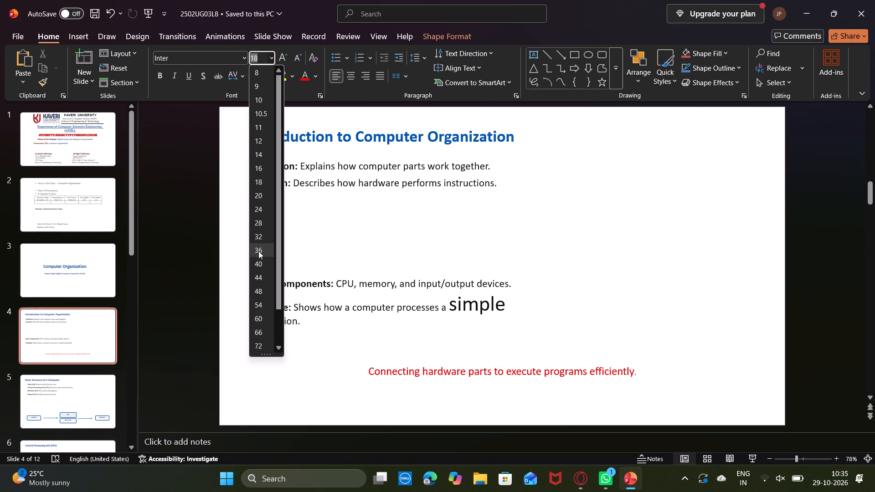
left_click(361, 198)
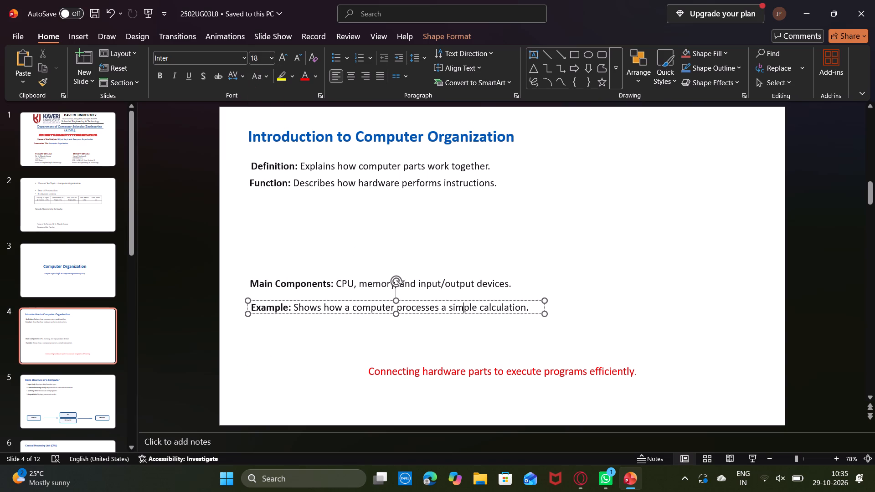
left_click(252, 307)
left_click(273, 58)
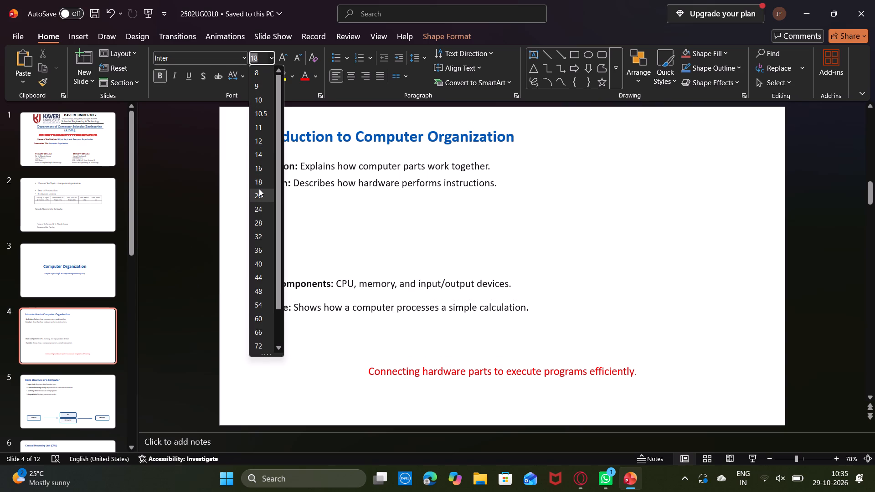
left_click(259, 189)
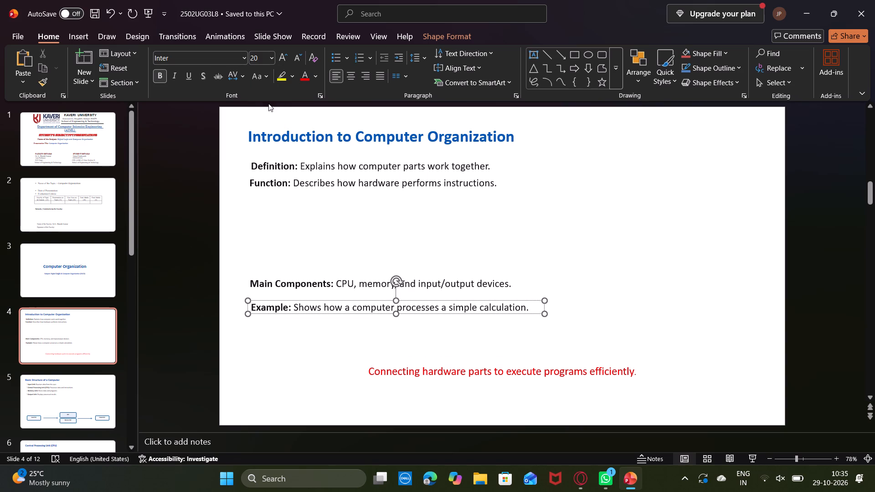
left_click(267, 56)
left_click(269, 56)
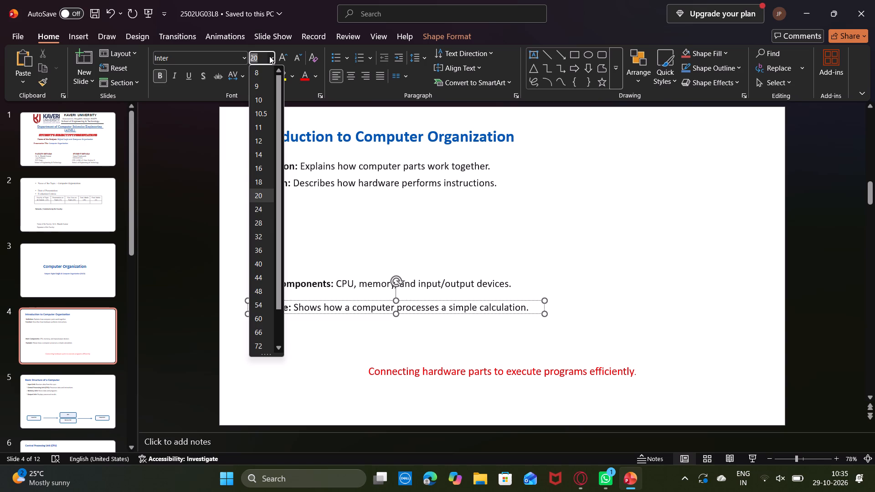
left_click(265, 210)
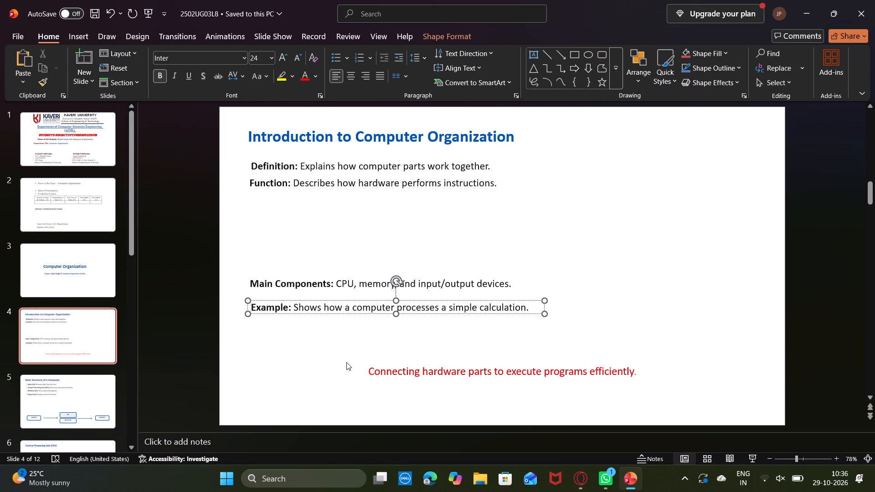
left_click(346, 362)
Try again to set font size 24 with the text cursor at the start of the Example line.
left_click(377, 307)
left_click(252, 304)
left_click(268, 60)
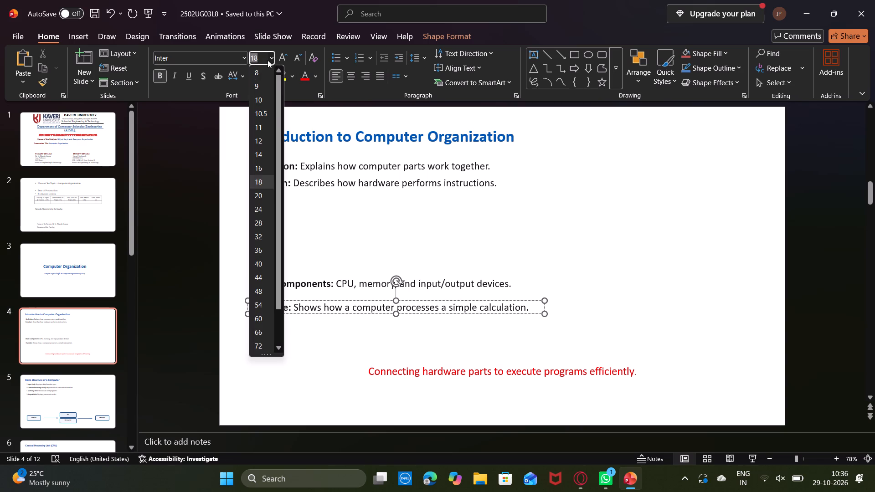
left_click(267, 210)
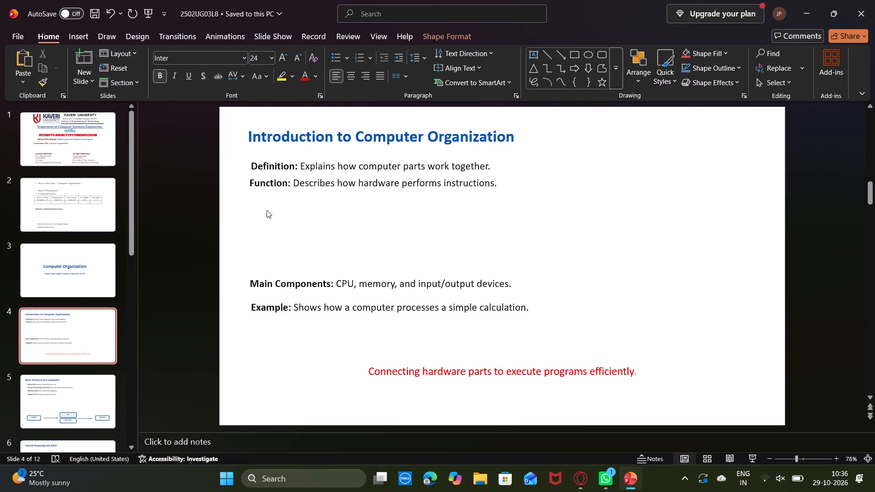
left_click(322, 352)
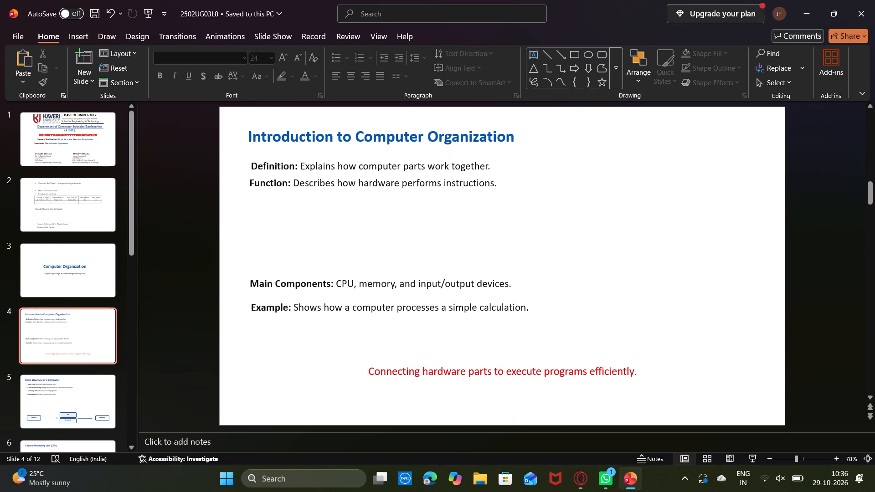
Set the entire Example line on slide 4 to font size 20.
left_click(391, 284)
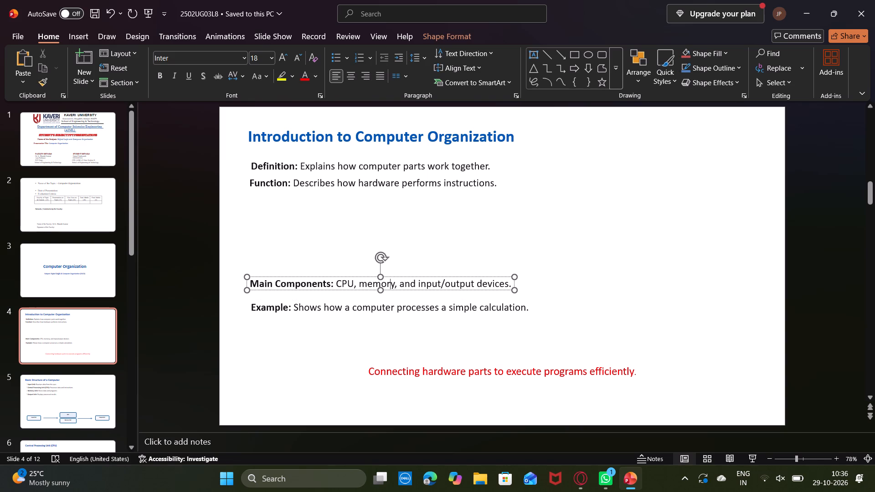
left_click(394, 310)
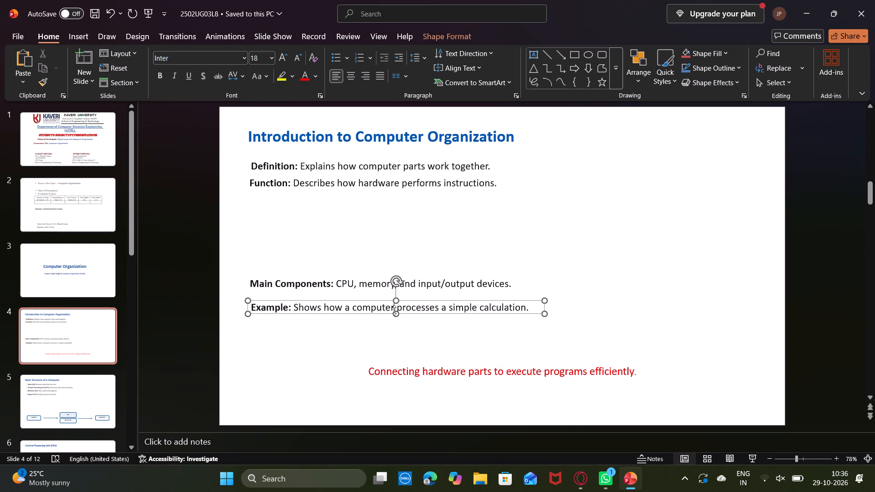
left_click(394, 310)
left_click(273, 58)
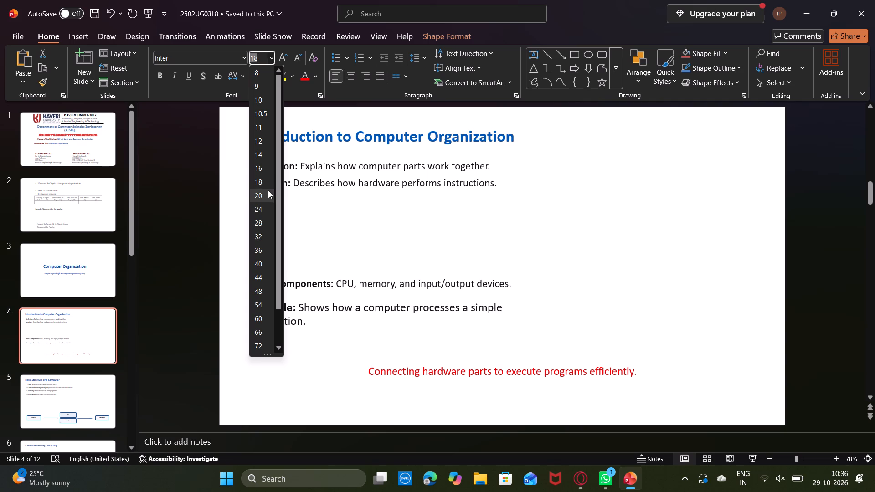
left_click(268, 190)
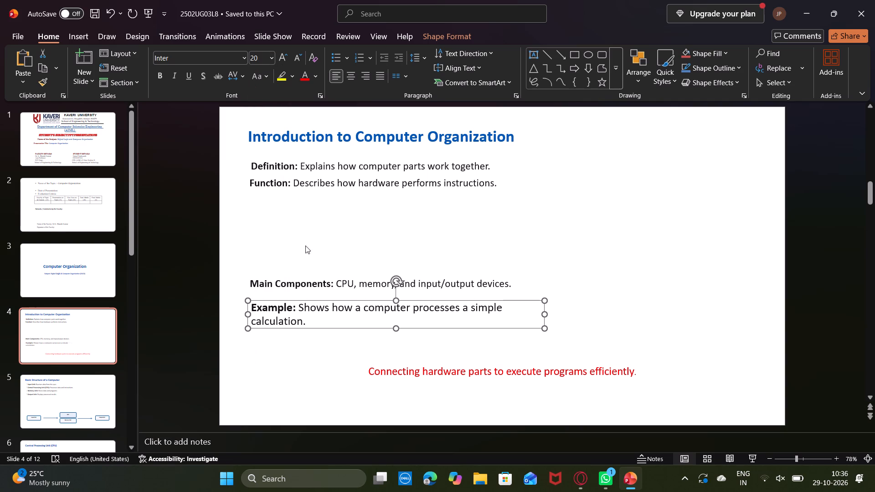
Increase the font size of the word "Components" in the Main Components line to 20.
left_click(306, 282)
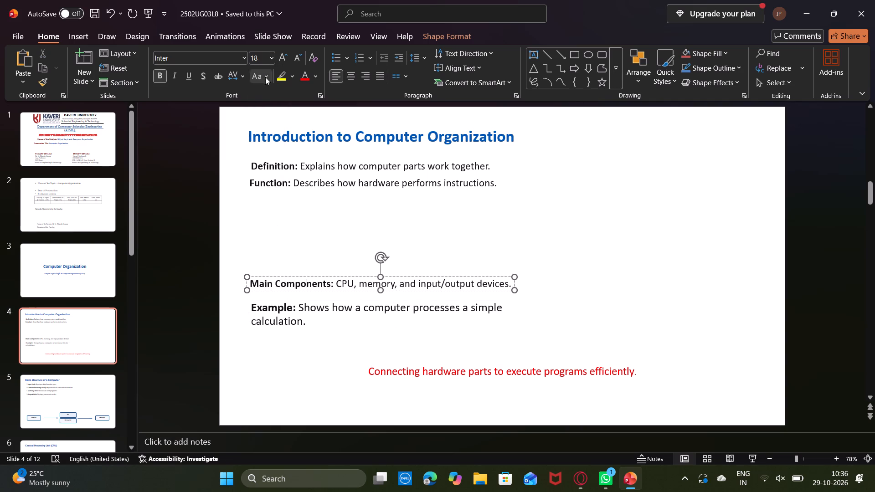
left_click(278, 59)
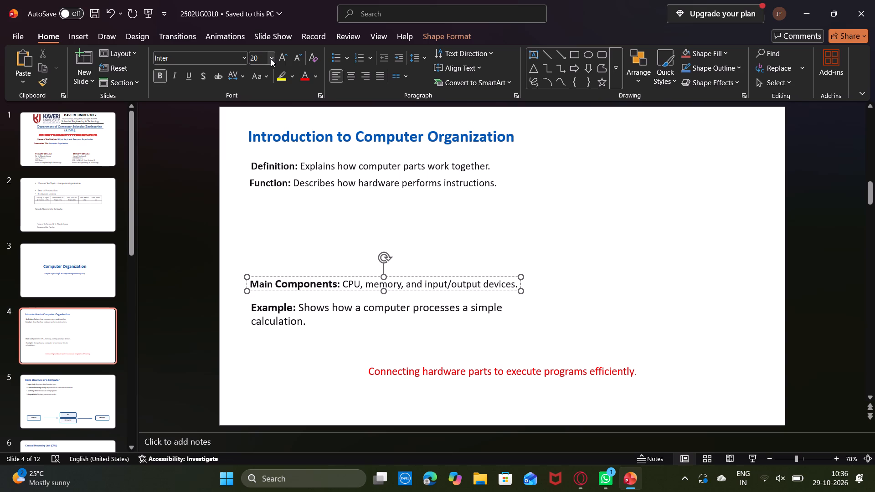
left_click(352, 253)
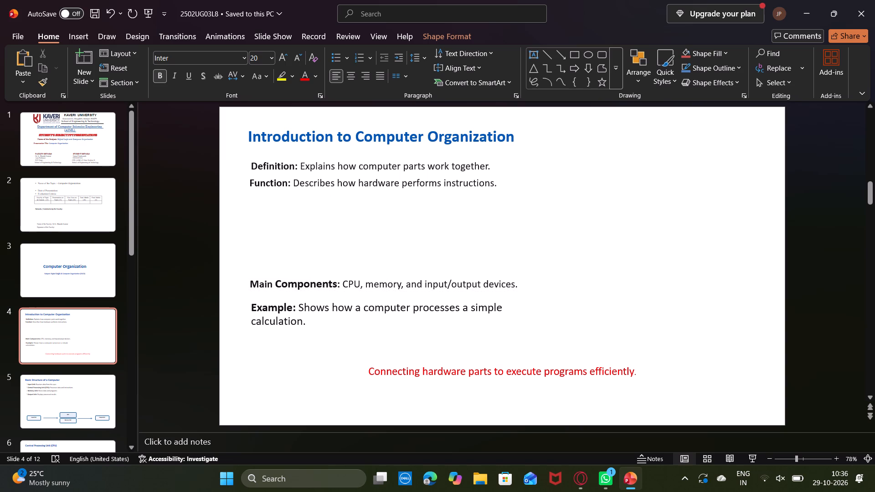
left_click(338, 282)
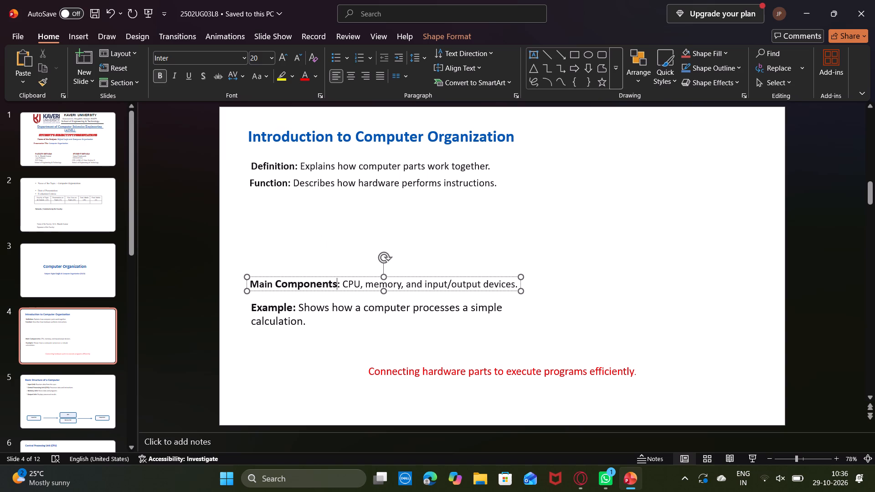
Move the Function line down to just above the Main Components line and set its font size to 20.
left_click_drag(336, 185, 340, 267)
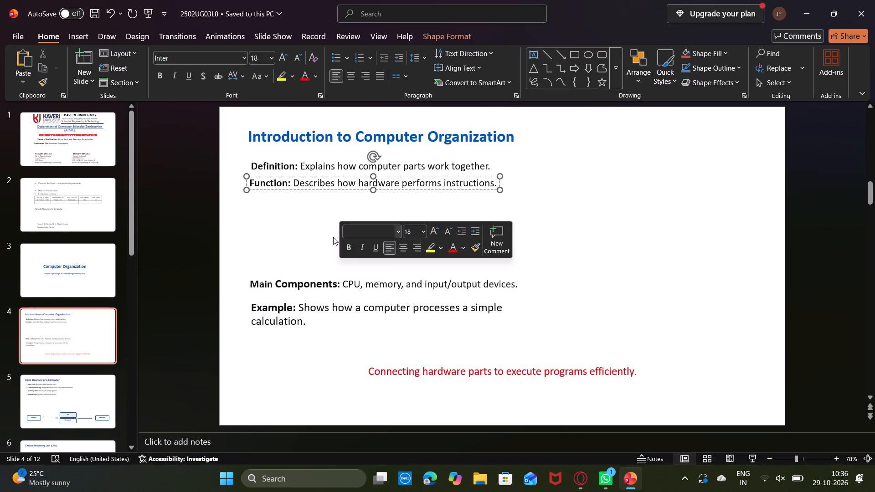
left_click_drag(303, 236, 314, 206)
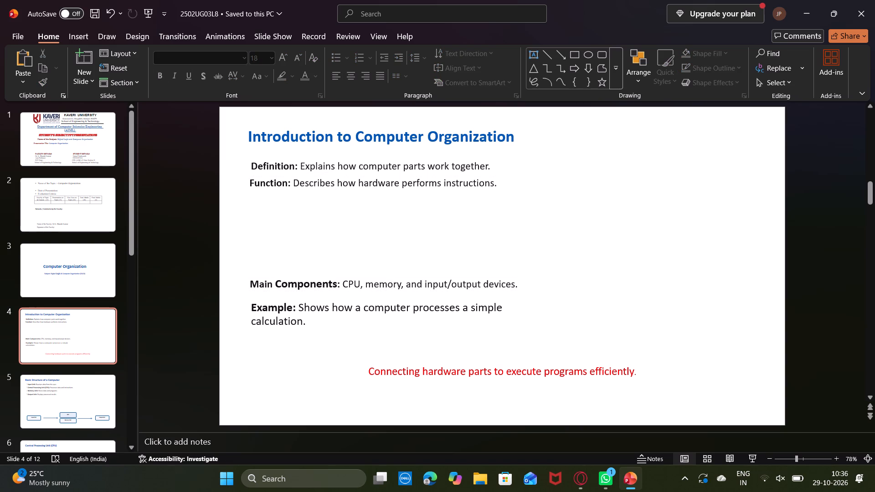
left_click(320, 183)
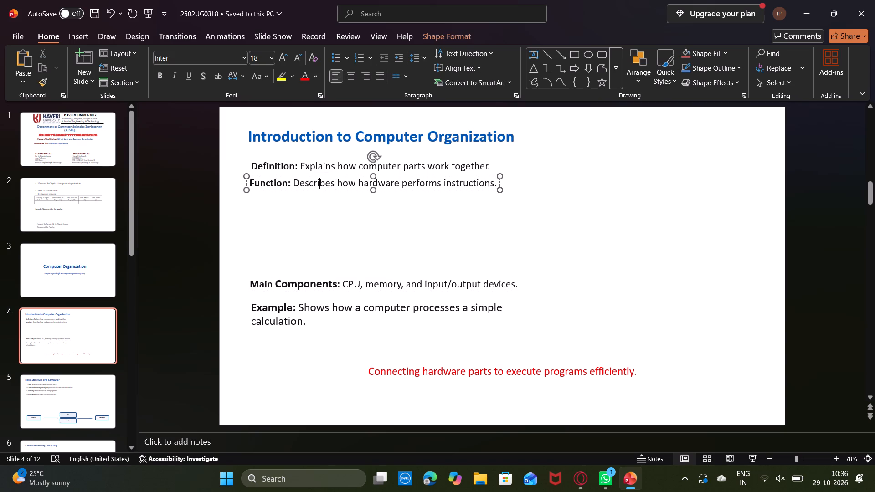
left_click_drag(320, 190, 322, 270)
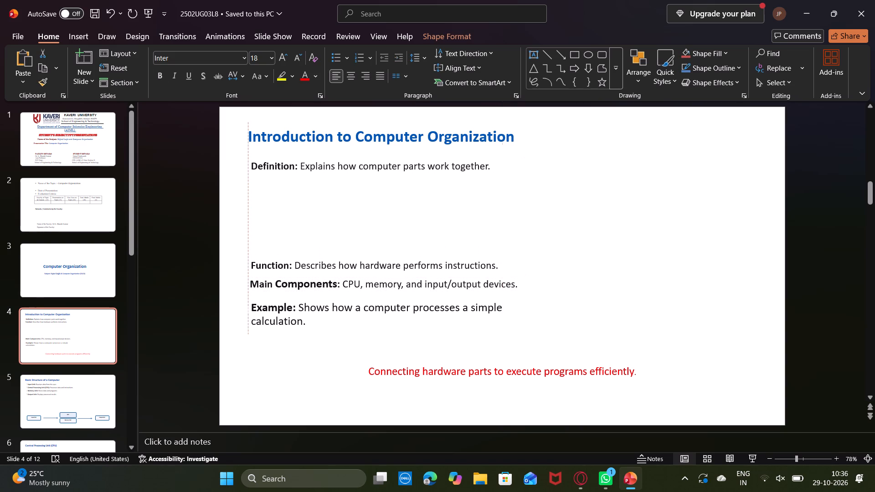
left_click_drag(322, 270, 322, 264)
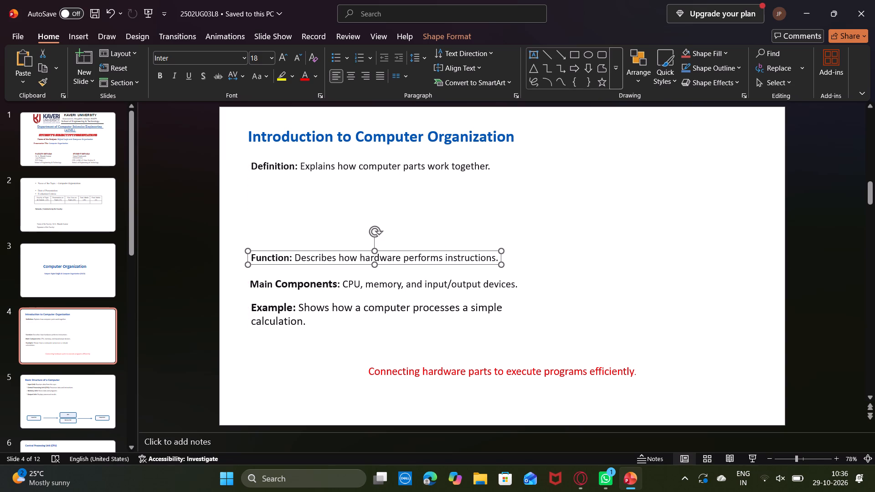
left_click(320, 249)
left_click(269, 59)
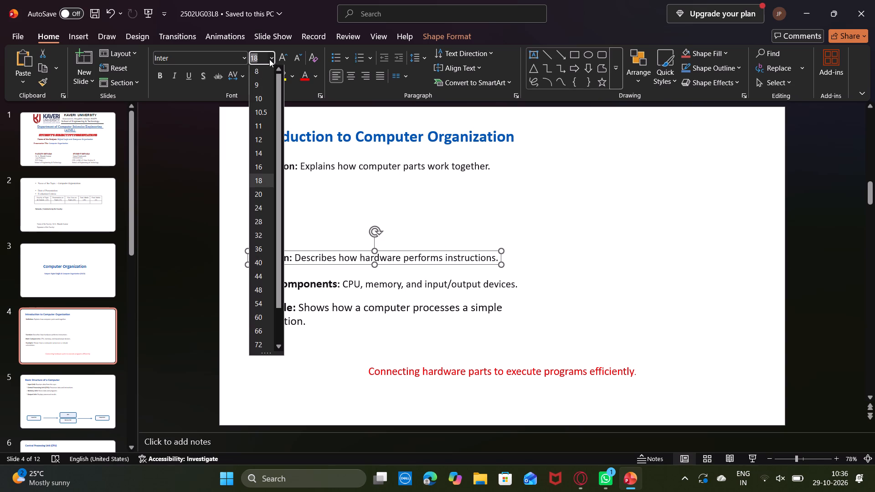
left_click(270, 195)
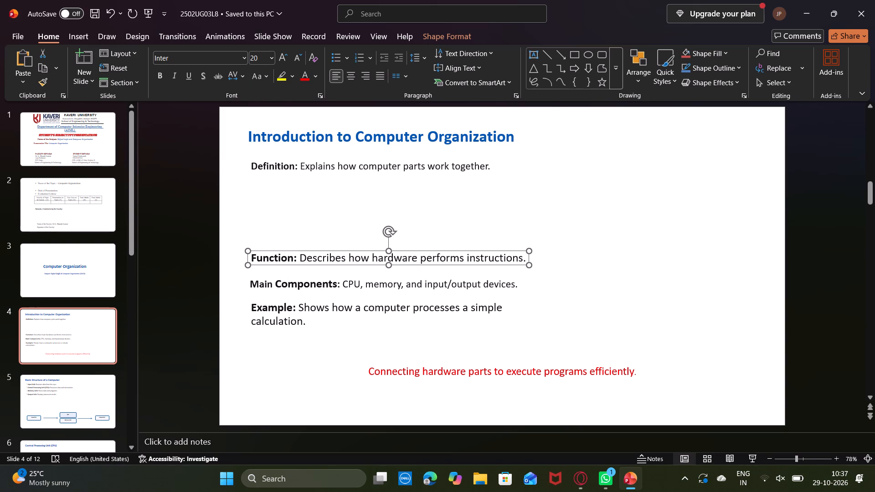
Move the Definition line down to just above the Function line and set its font size to 20.
left_click(314, 165)
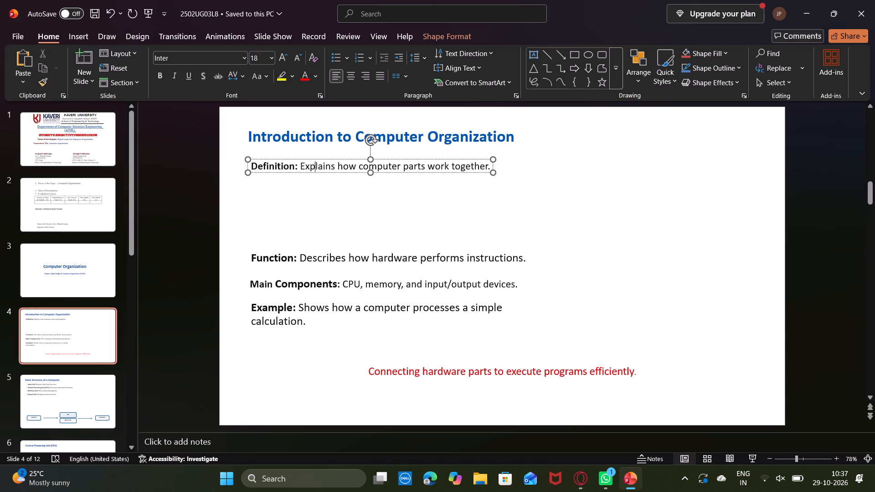
left_click_drag(324, 172, 329, 248)
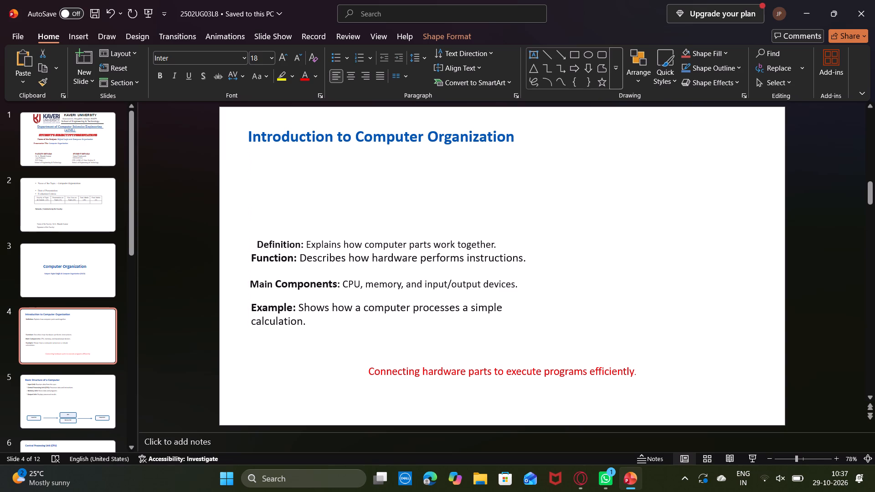
left_click_drag(329, 248, 325, 243)
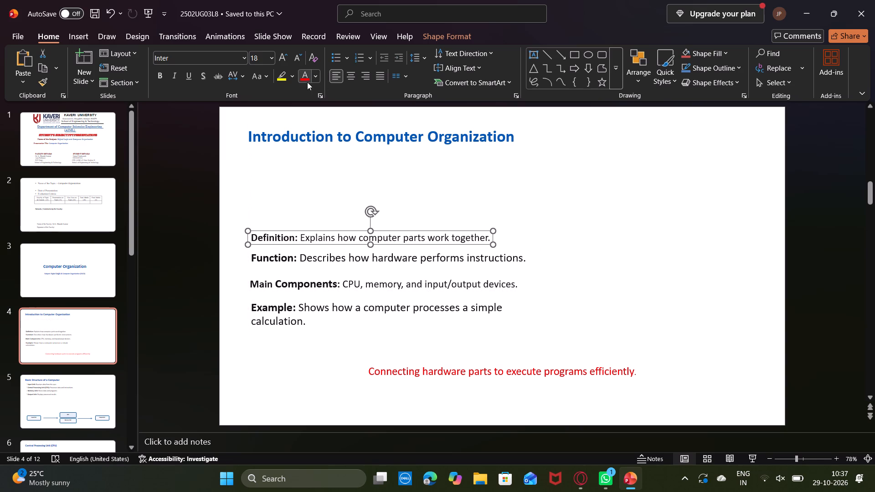
left_click(271, 59)
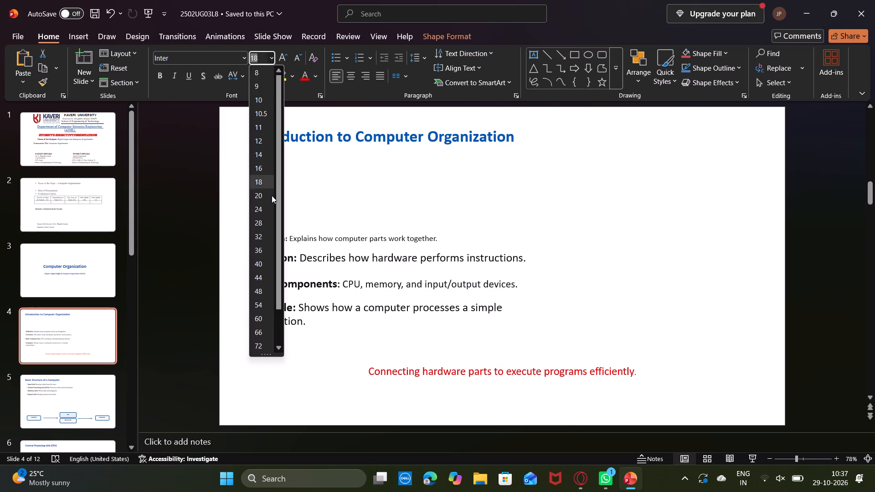
left_click(272, 198)
left_click(296, 211)
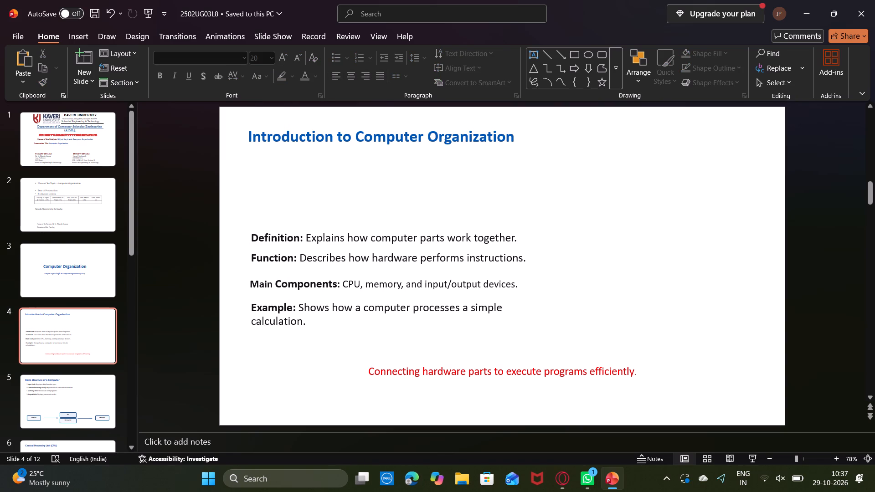
Move the "Introduction to Computer Organization" title down closer to the Definition line and set its font size to 32.
left_click_drag(377, 131, 391, 206)
left_click(391, 206)
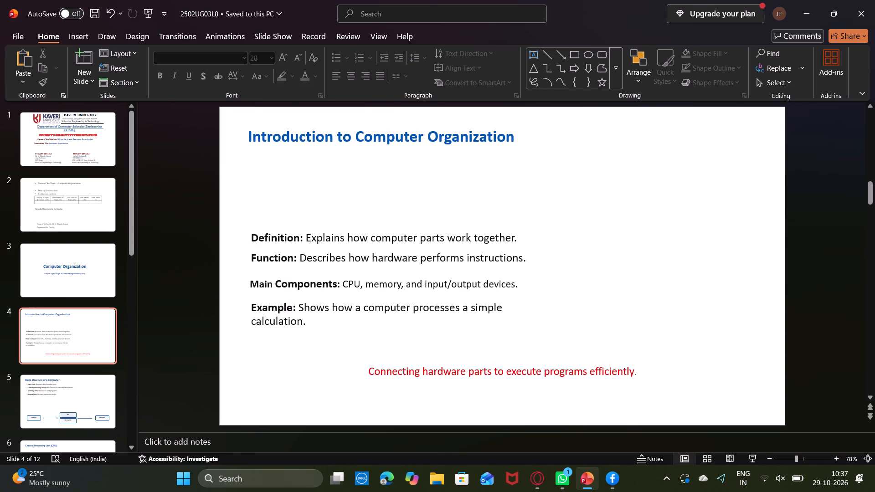
left_click(381, 143)
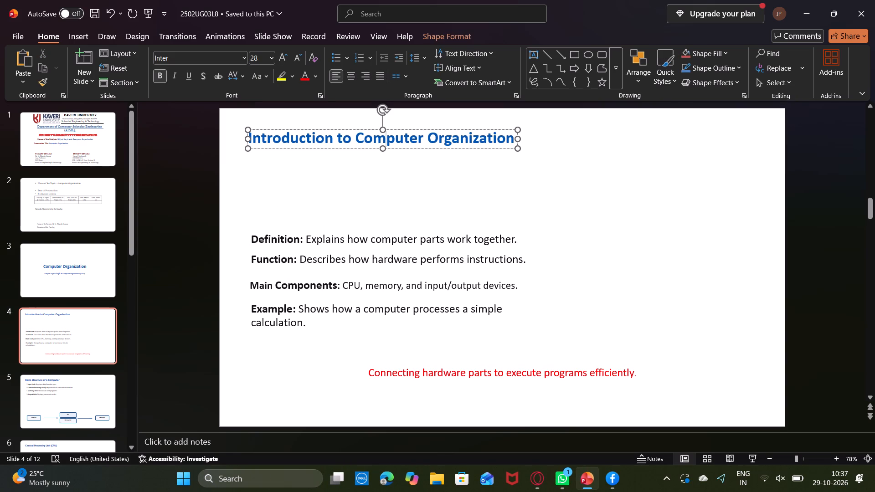
left_click_drag(372, 149, 375, 210)
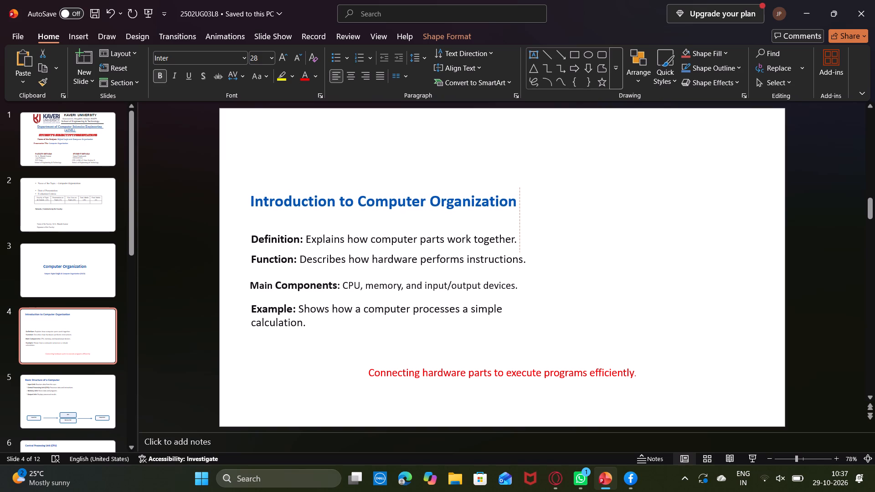
left_click_drag(375, 210, 371, 207)
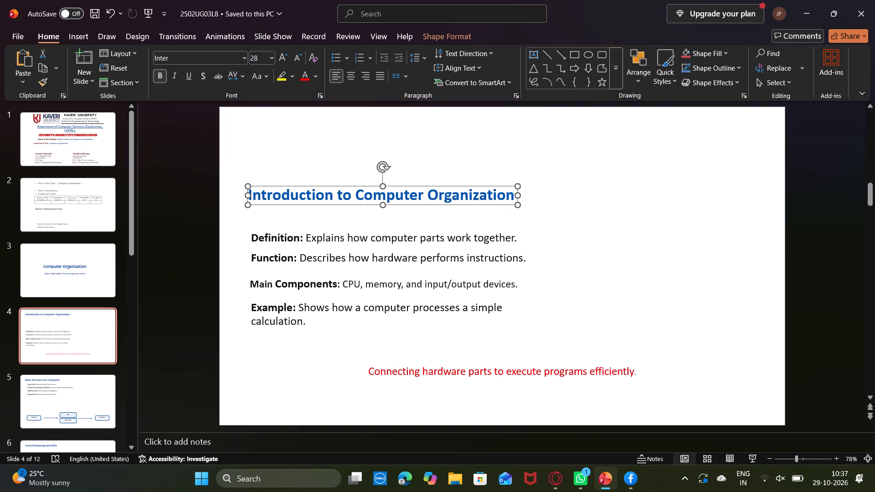
left_click(272, 60)
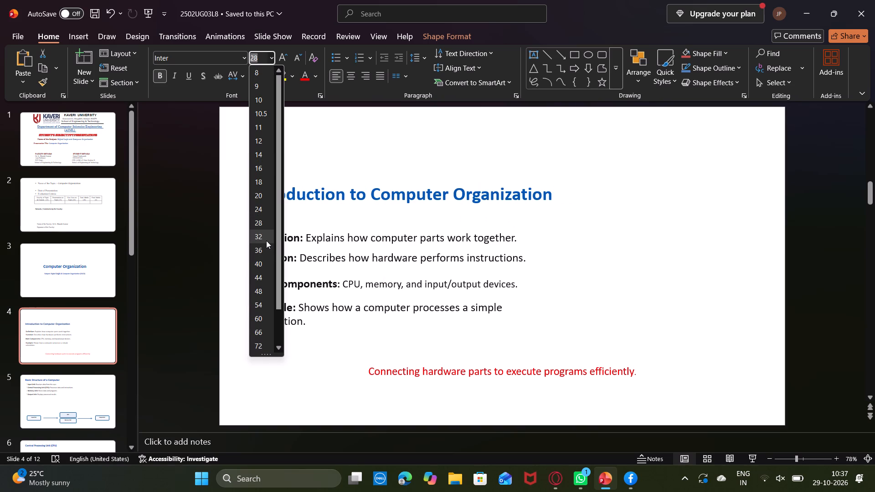
left_click(266, 240)
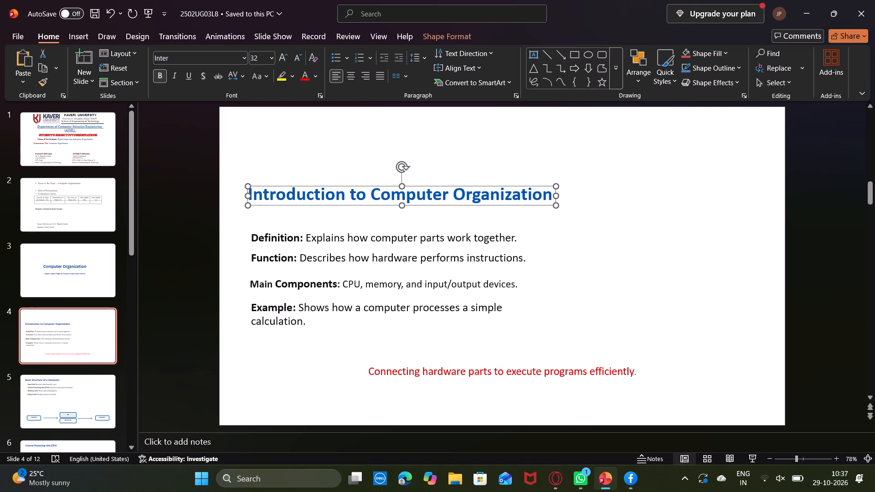
left_click(569, 226)
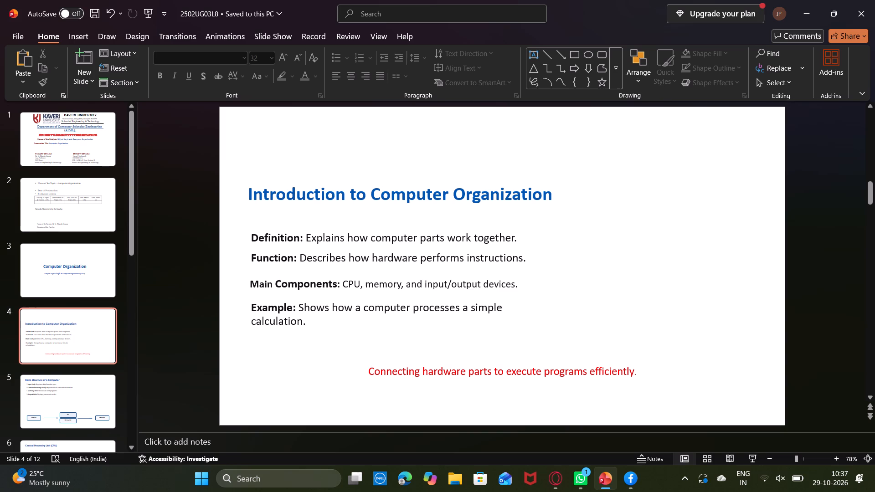
Move the slide title up slightly to leave more space above the Definition line.
left_click(324, 189)
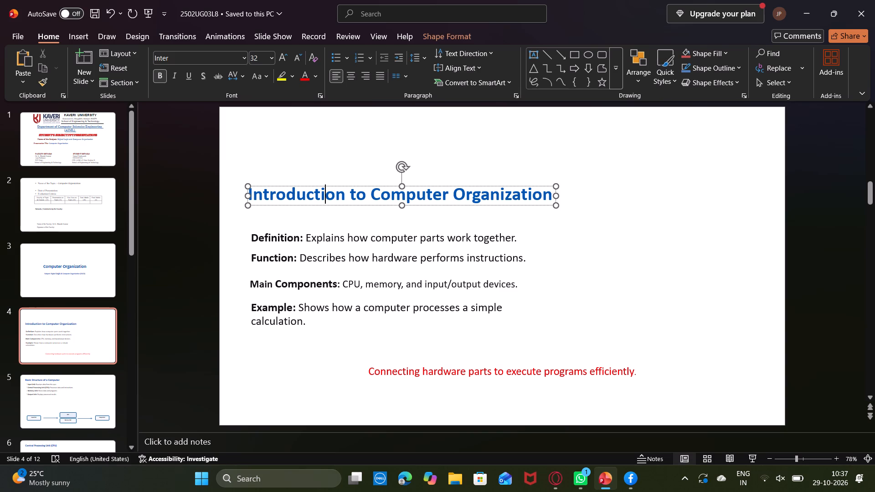
left_click(356, 183)
left_click_drag(358, 186, 356, 161)
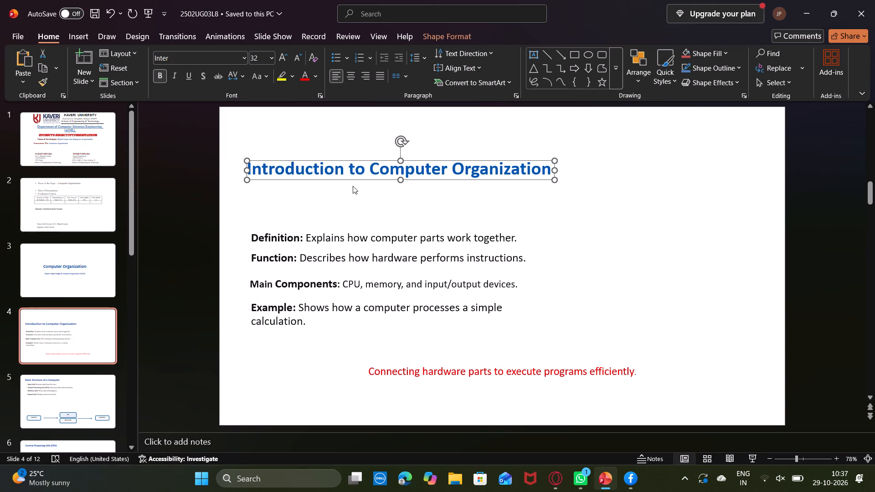
Move the Definition line up closer beneath the title and the Function line up just below it.
left_click(337, 241)
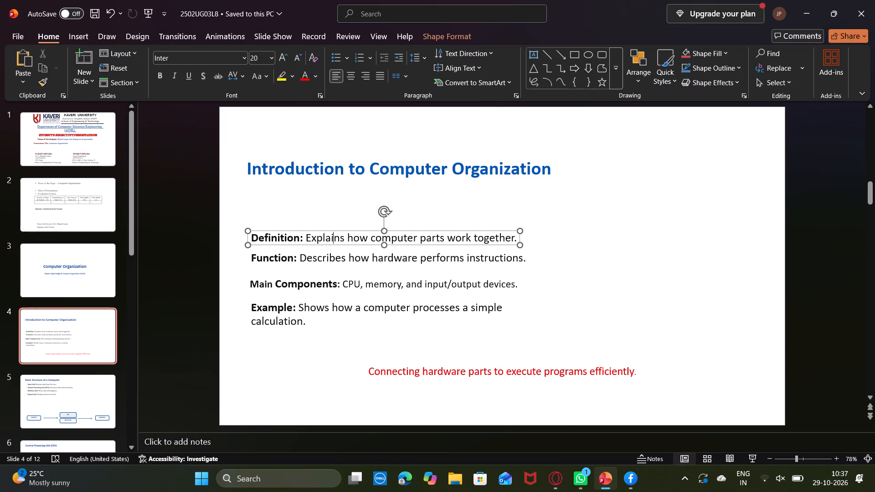
left_click_drag(345, 231, 347, 214)
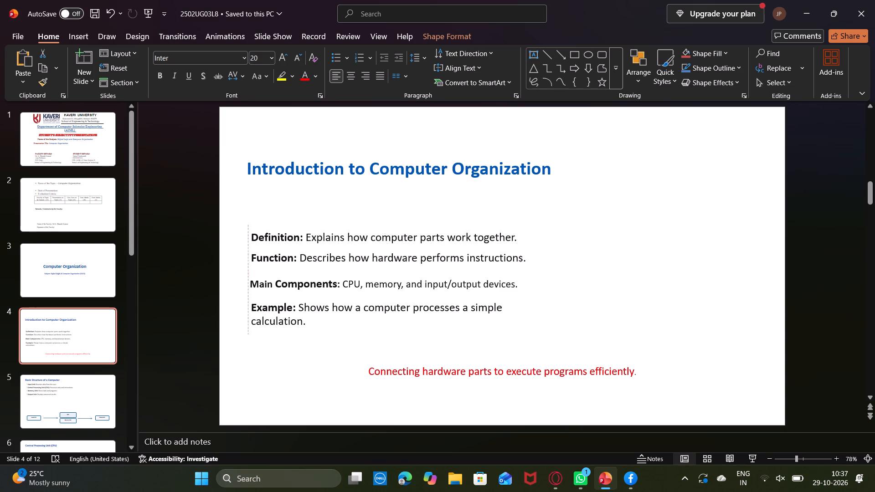
left_click_drag(347, 214, 346, 205)
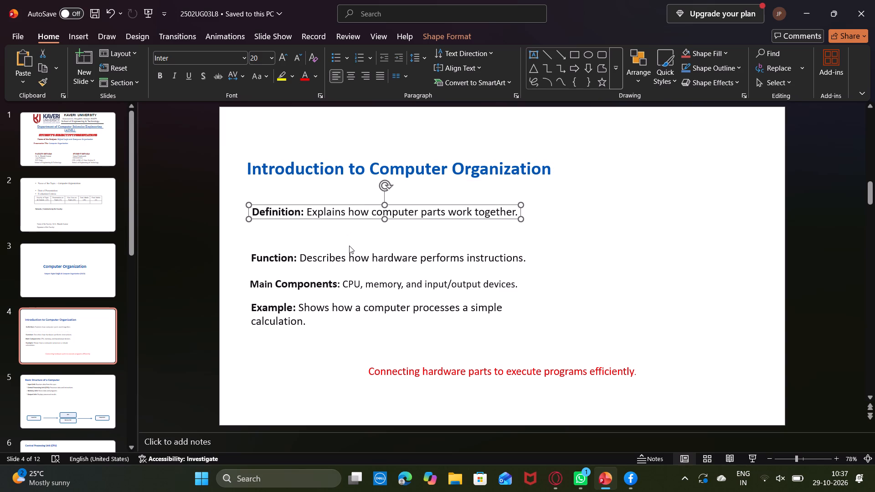
left_click(343, 256)
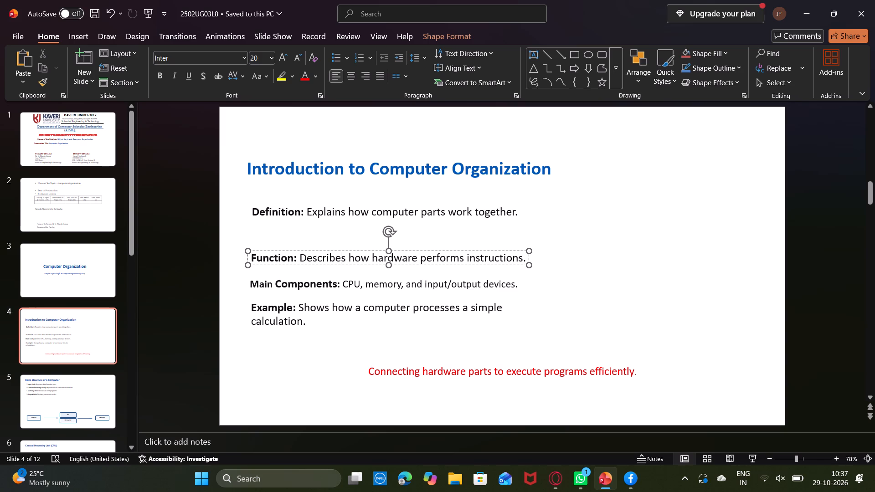
left_click_drag(346, 251, 345, 231)
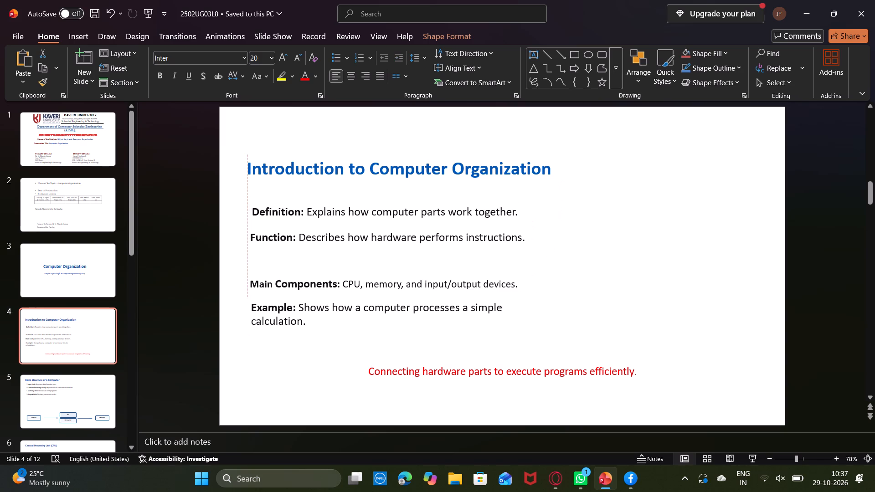
left_click_drag(345, 231, 346, 227)
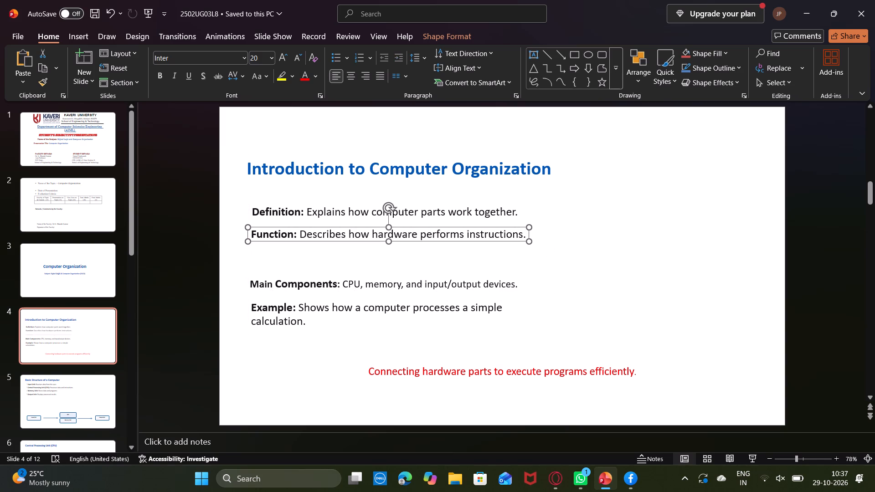
Move the Main Components line up to just below the Function line, matching the spacing of the lines above.
left_click(346, 286)
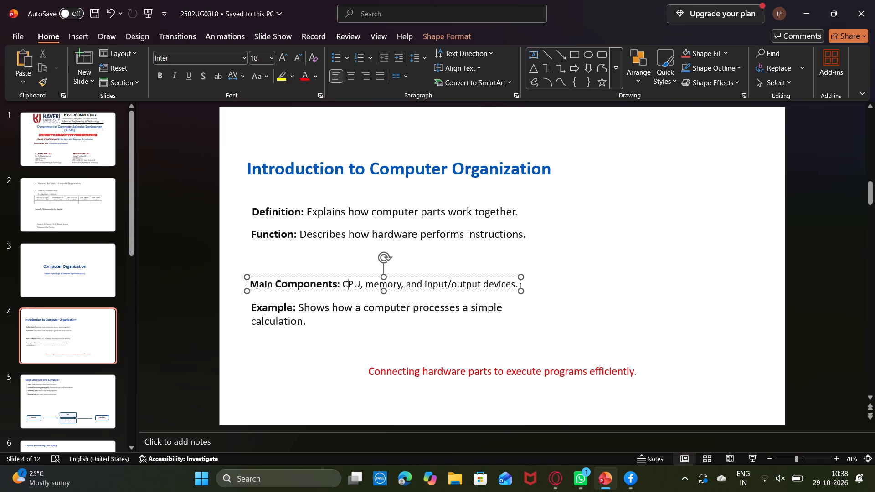
left_click(350, 278)
left_click_drag(350, 279, 353, 268)
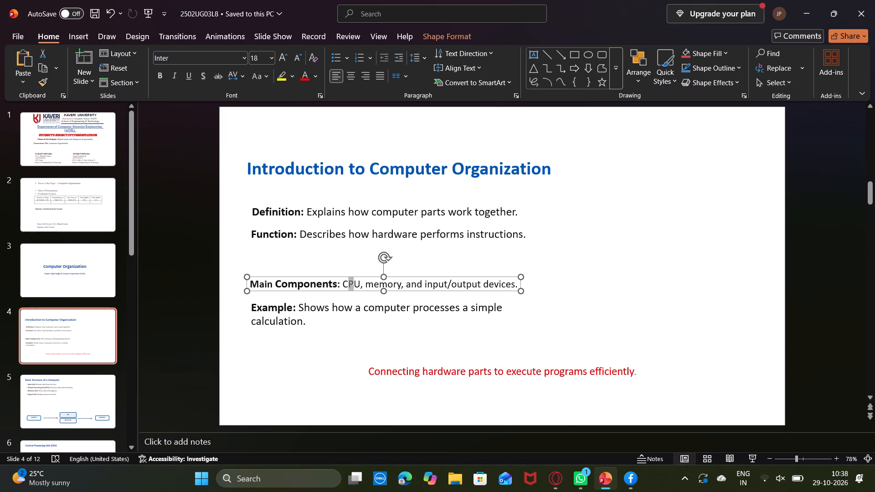
left_click_drag(353, 268, 348, 275)
left_click(348, 275)
left_click_drag(348, 275, 351, 249)
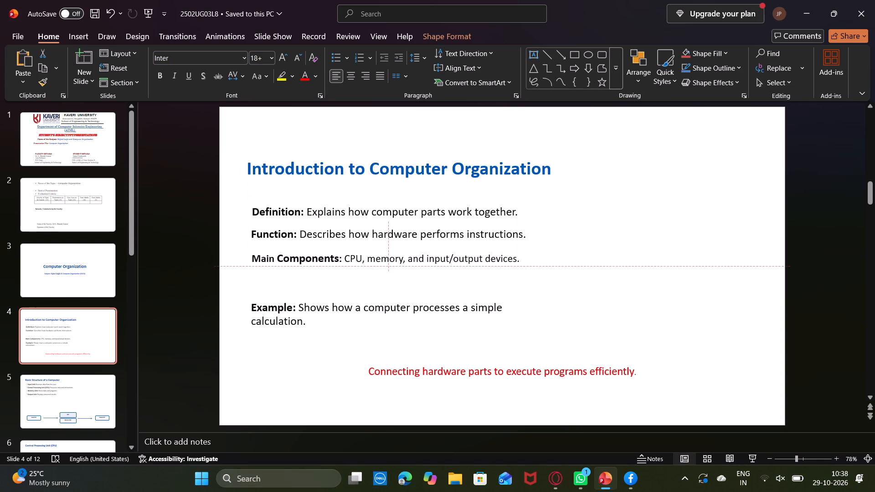
left_click_drag(351, 249, 350, 245)
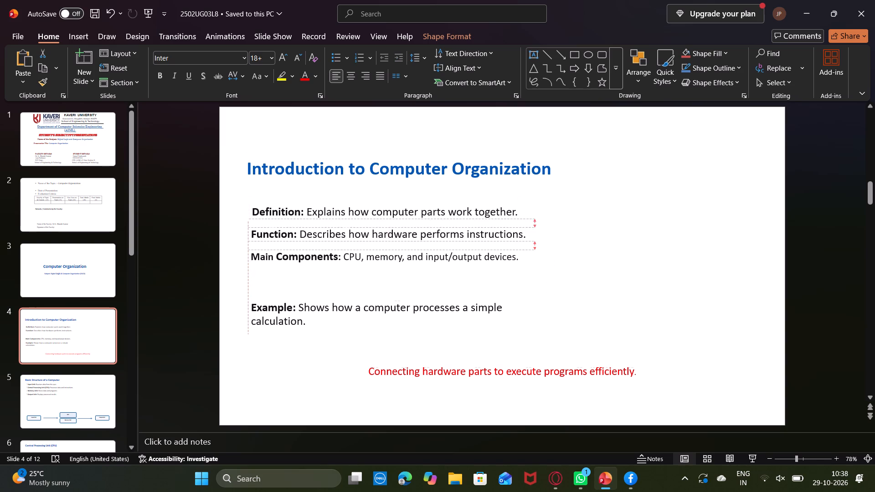
left_click_drag(350, 245, 349, 245)
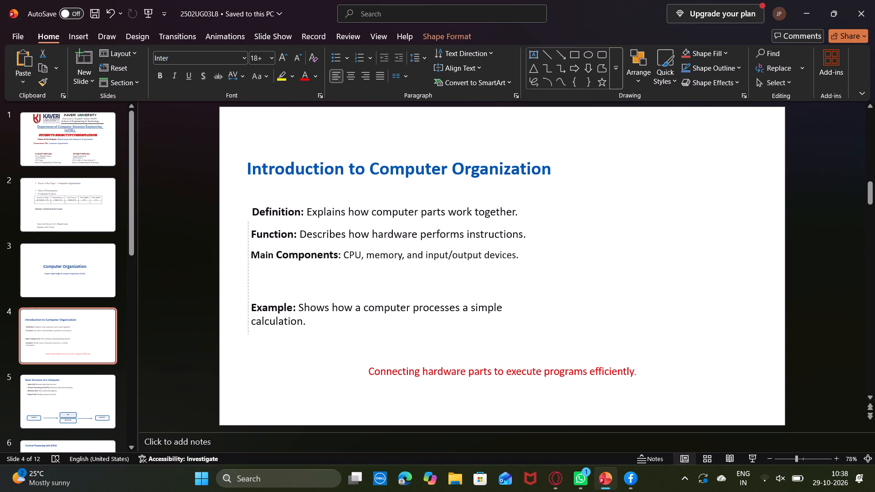
Move the Example line up to just below the Main Components line, matching the spacing of the lines above.
left_click(345, 313)
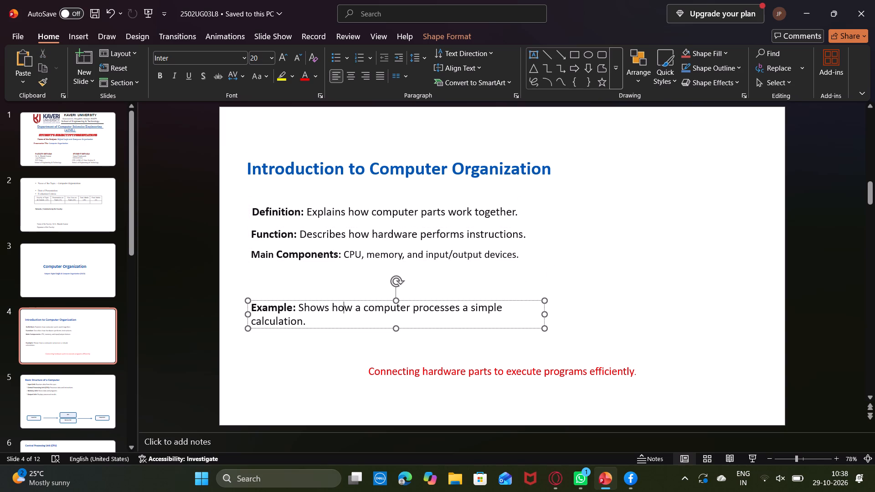
right_click_drag(349, 300, 351, 277)
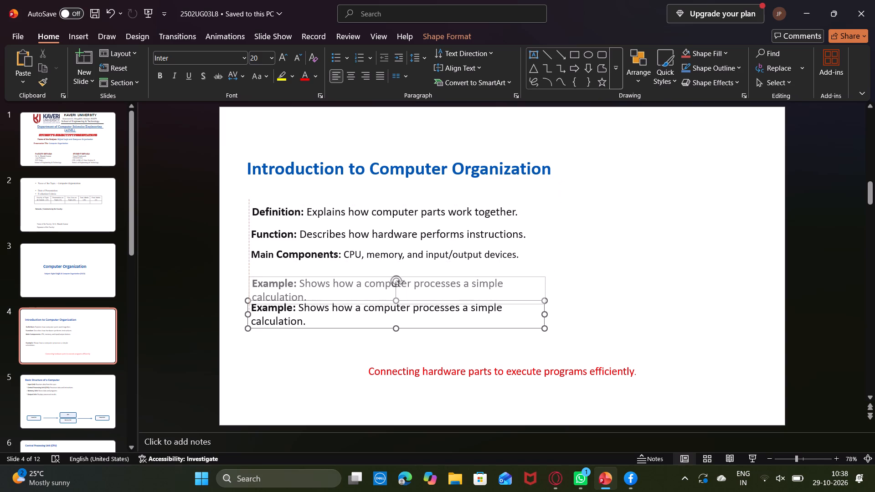
right_click_drag(351, 277, 351, 274)
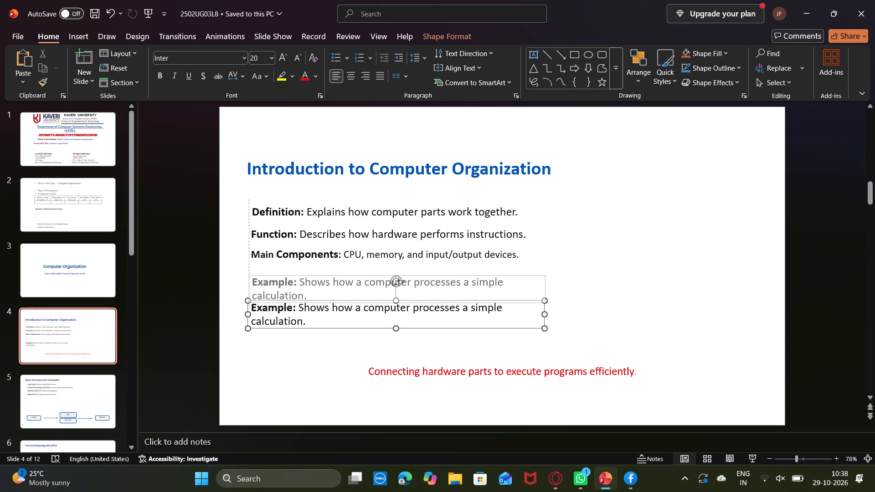
right_click_drag(351, 274, 351, 270)
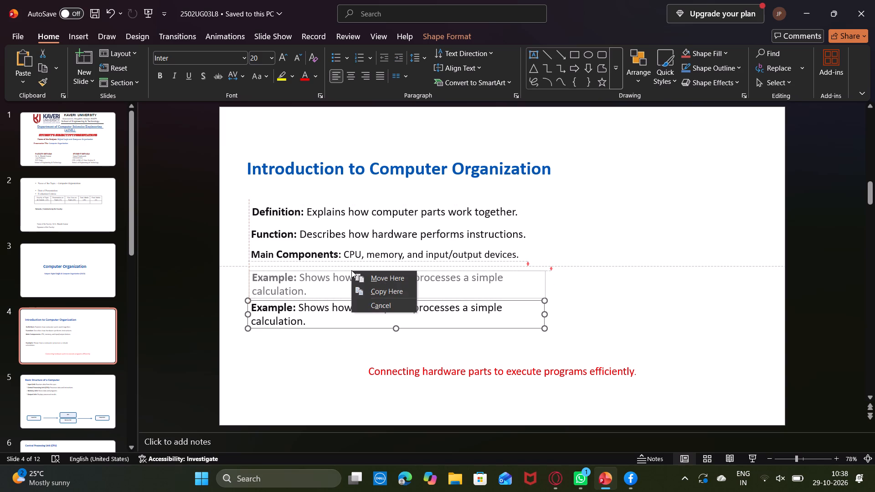
left_click(375, 275)
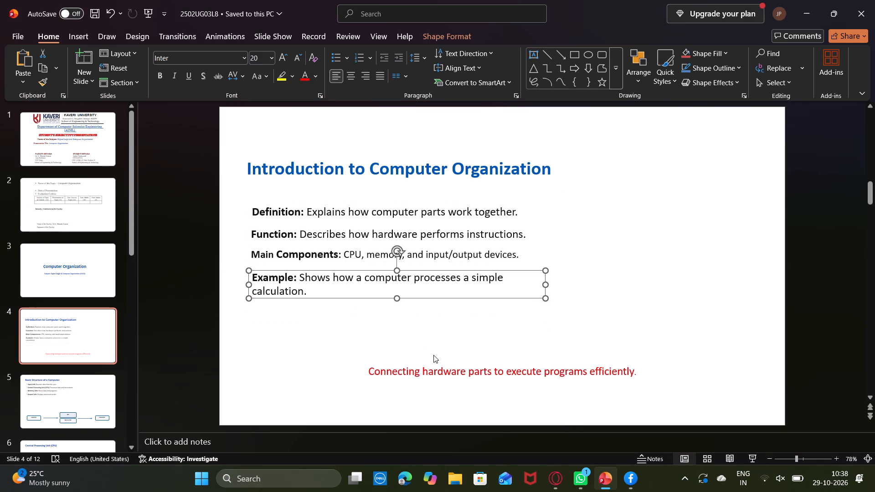
left_click(433, 355)
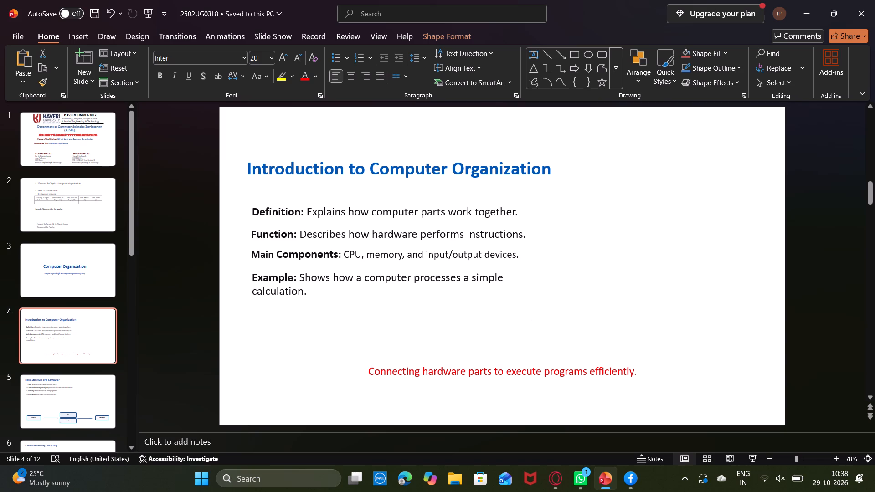
Move the red "Connecting hardware parts to execute programs efficiently." sentence slightly up and to the left, closer to the Example line.
left_click(489, 374)
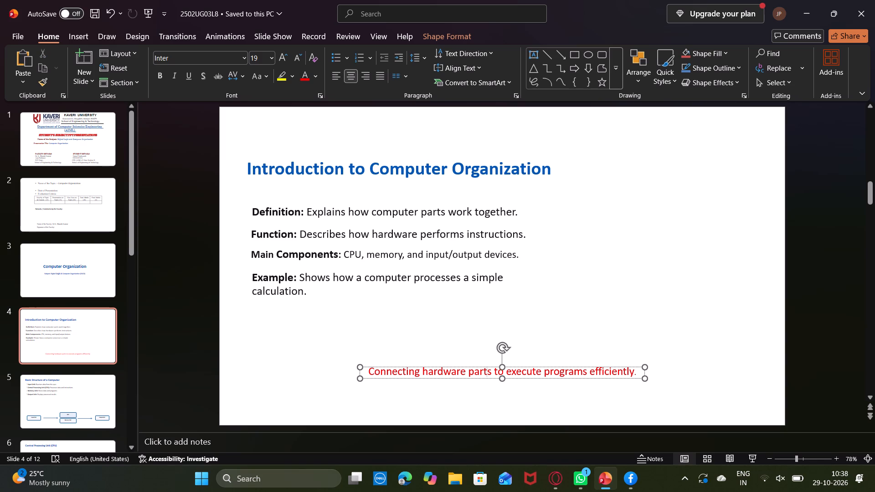
left_click_drag(489, 374, 459, 367)
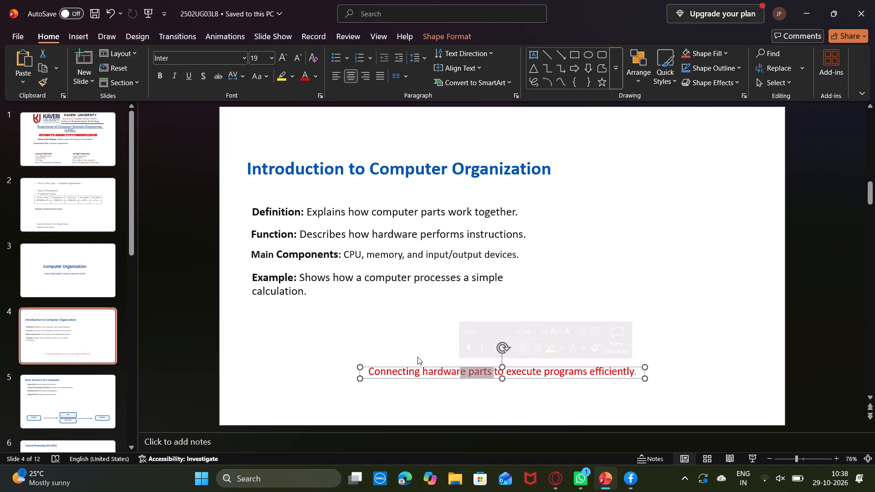
left_click(417, 357)
left_click_drag(417, 357, 502, 356)
left_click(502, 356)
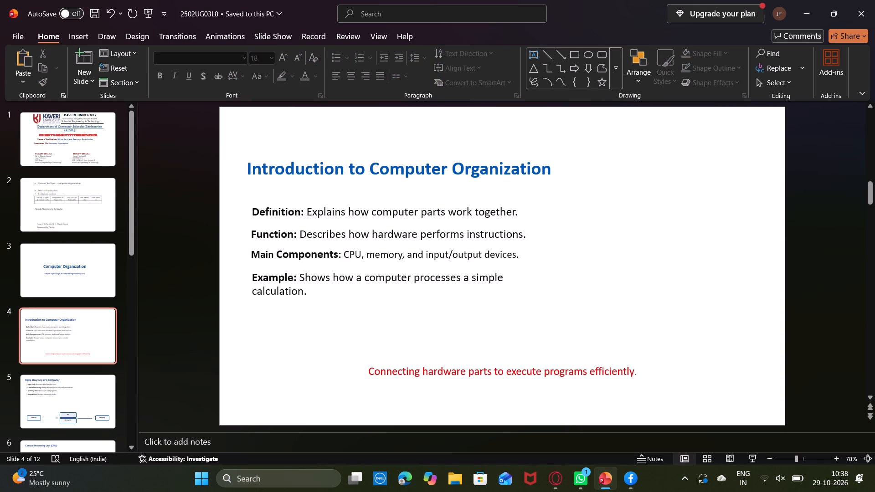
left_click(501, 375)
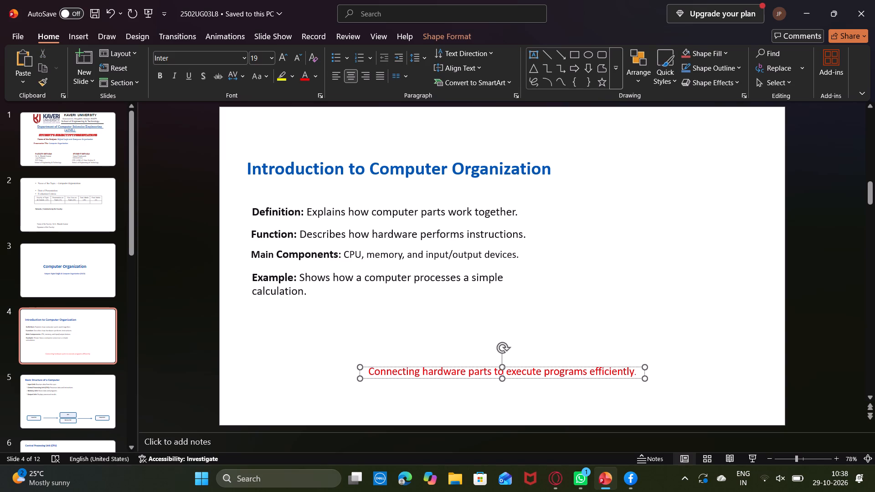
left_click_drag(474, 379, 418, 389)
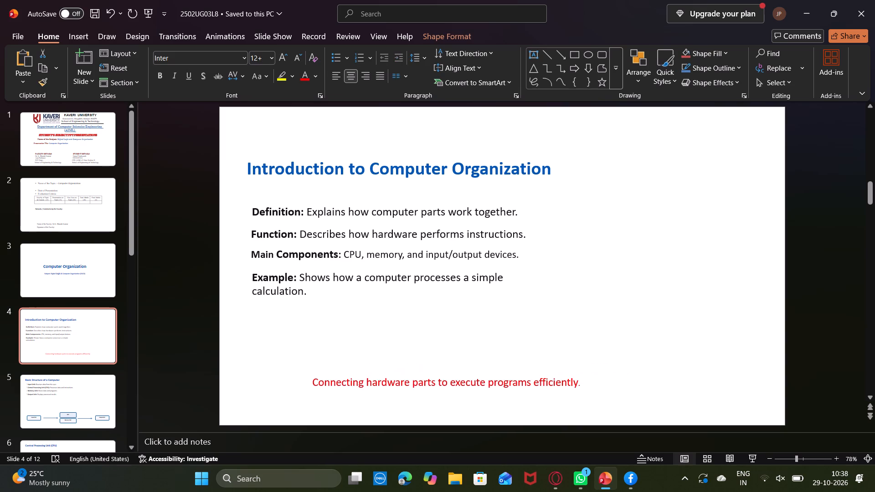
left_click_drag(418, 389, 454, 365)
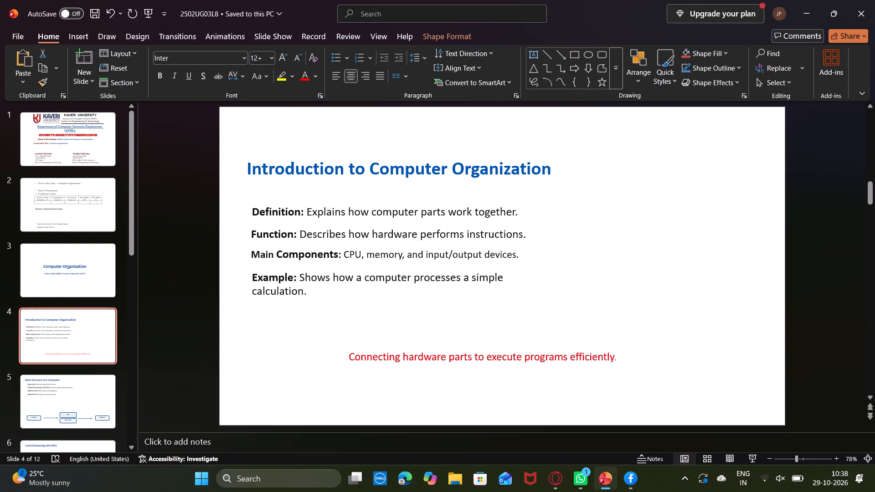
left_click_drag(454, 365, 459, 364)
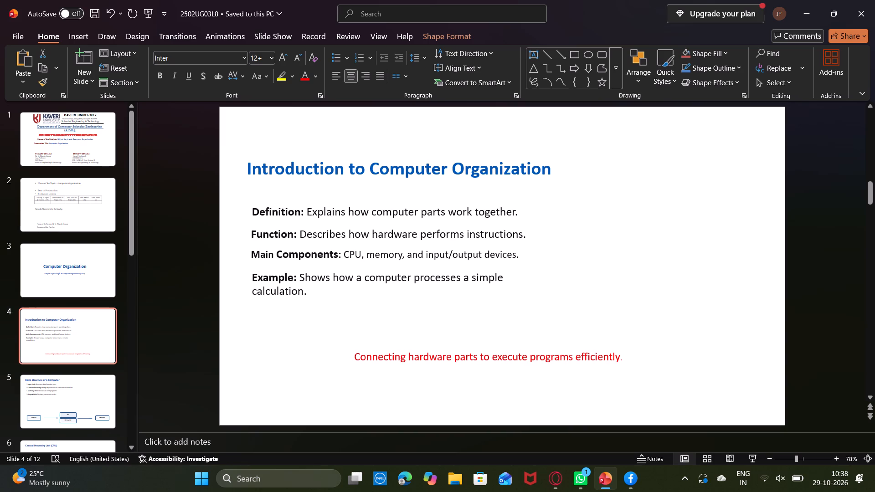
left_click_drag(459, 364, 462, 362)
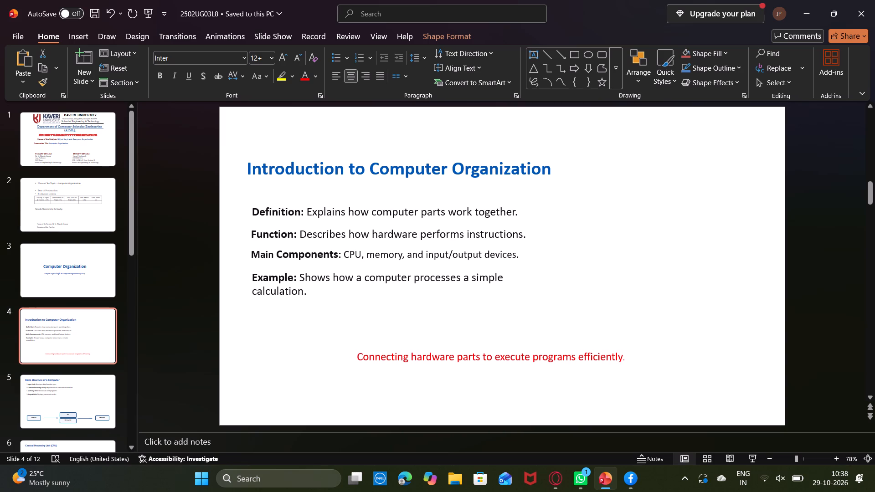
left_click_drag(462, 362, 463, 362)
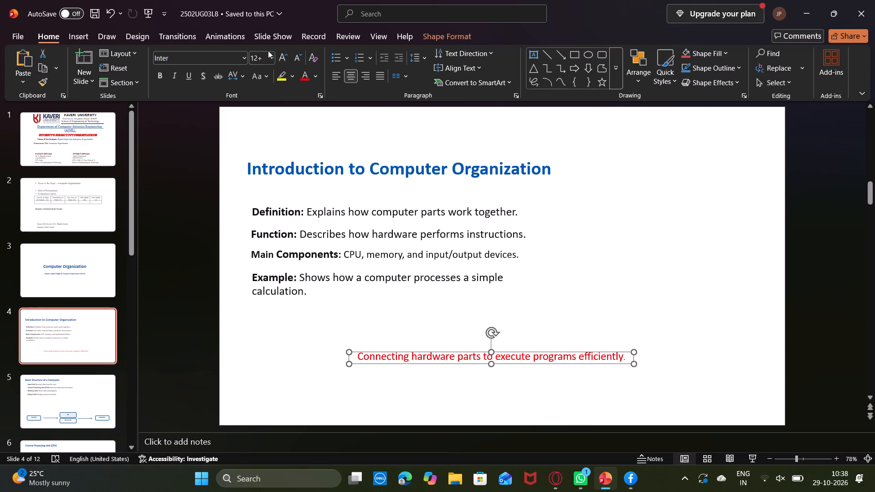
Set the red closing sentence's font size to 20.
left_click(271, 59)
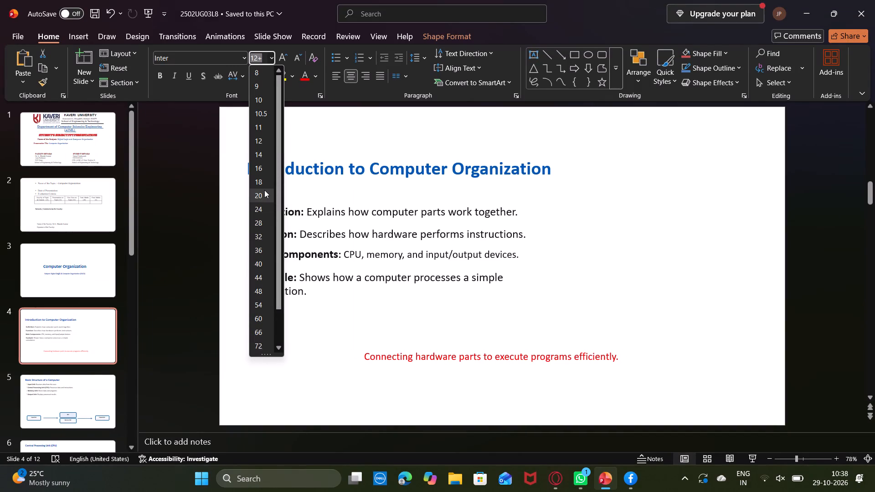
left_click(266, 191)
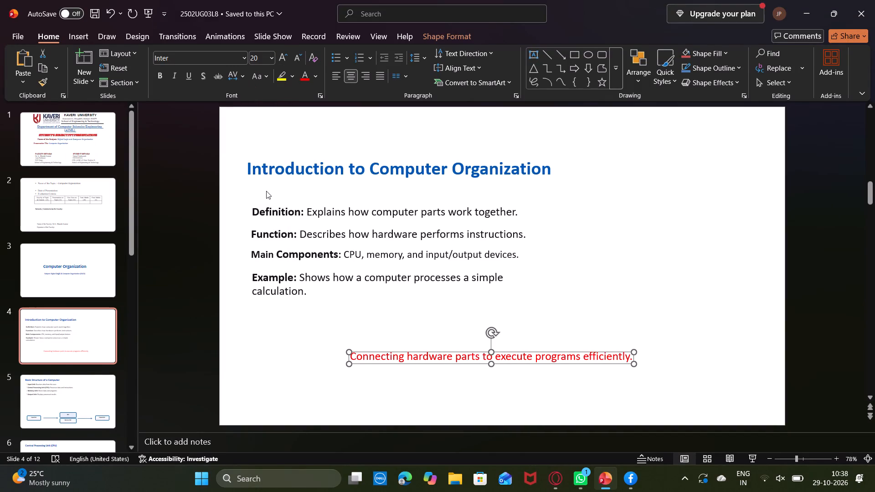
left_click(437, 291)
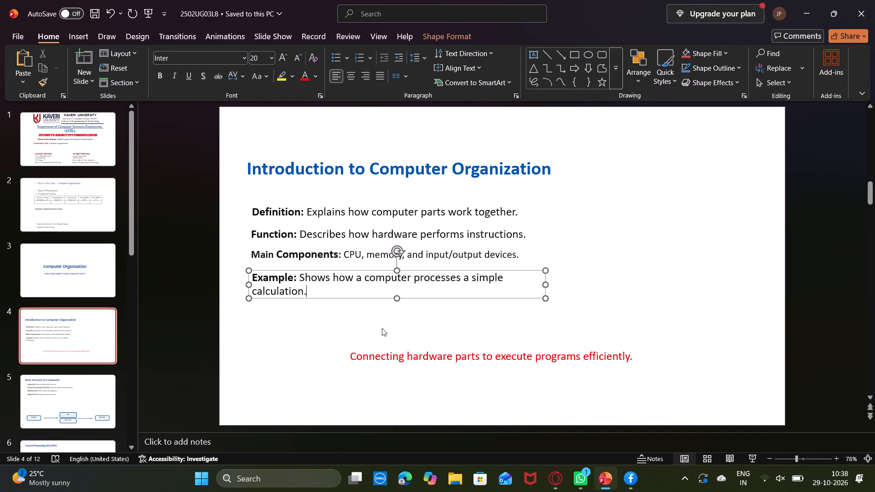
left_click(382, 328)
On slide 3, move the "Computer Organization" title slightly to the right, aligning its left edge with the Subject line.
left_click(82, 256)
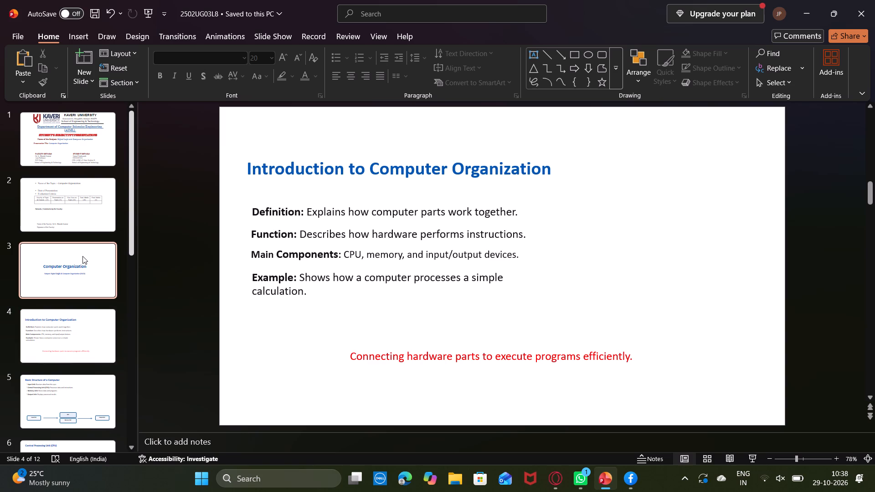
left_click(418, 237)
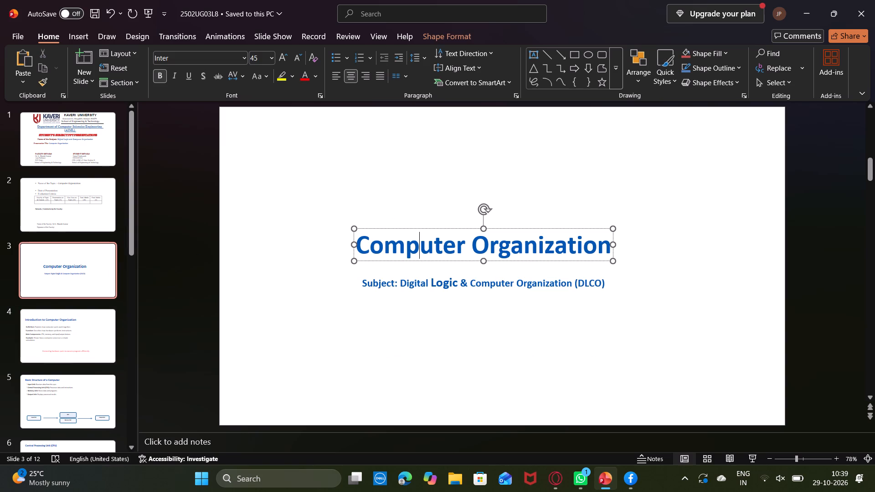
left_click_drag(418, 237, 414, 241)
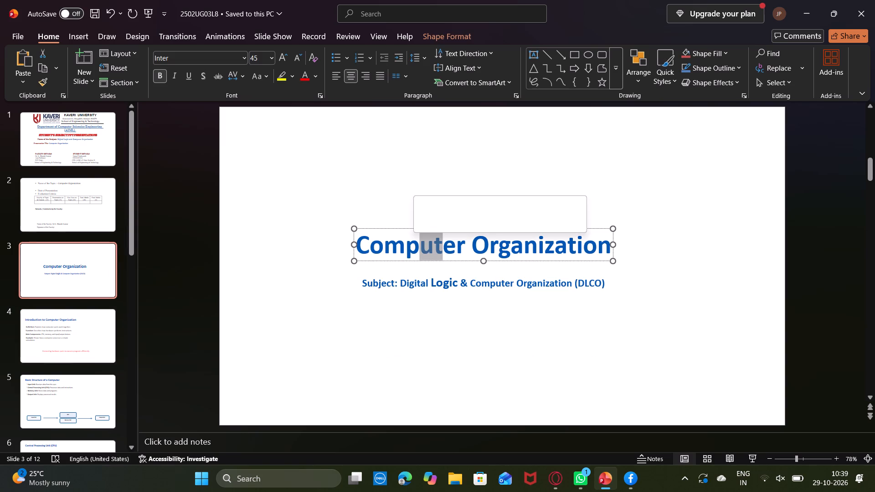
left_click_drag(414, 241, 673, 258)
left_click(673, 258)
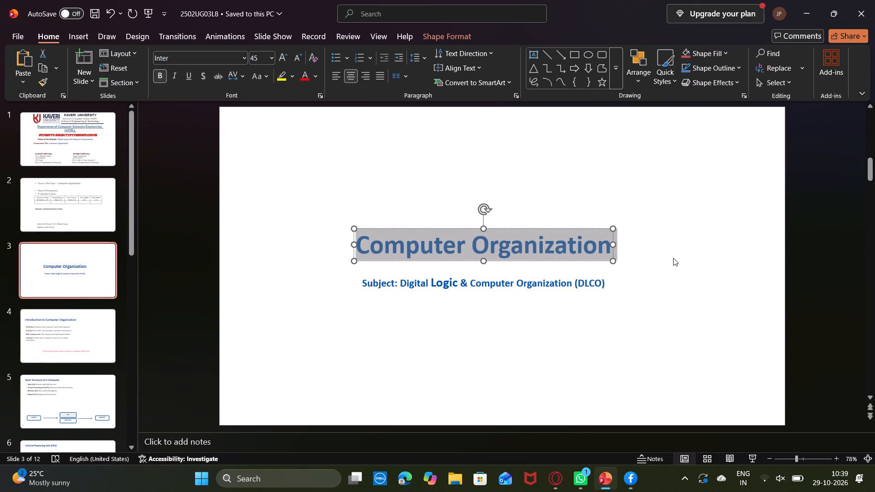
left_click(602, 243)
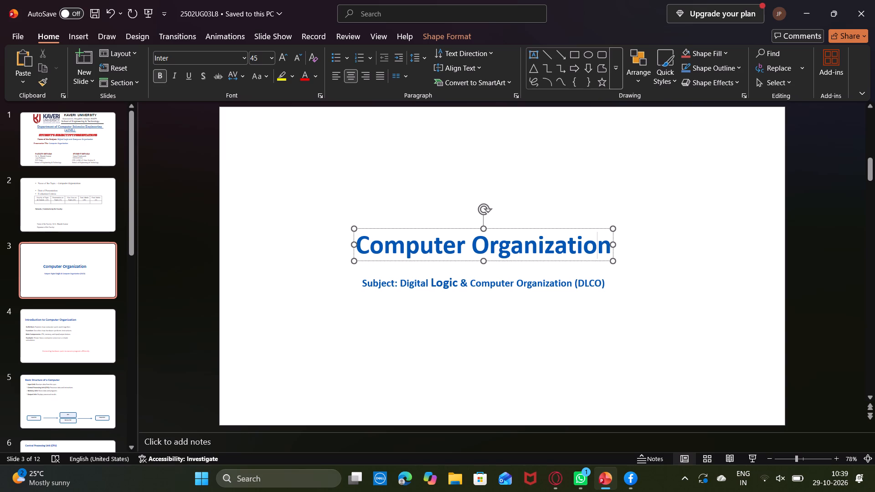
left_click(603, 261)
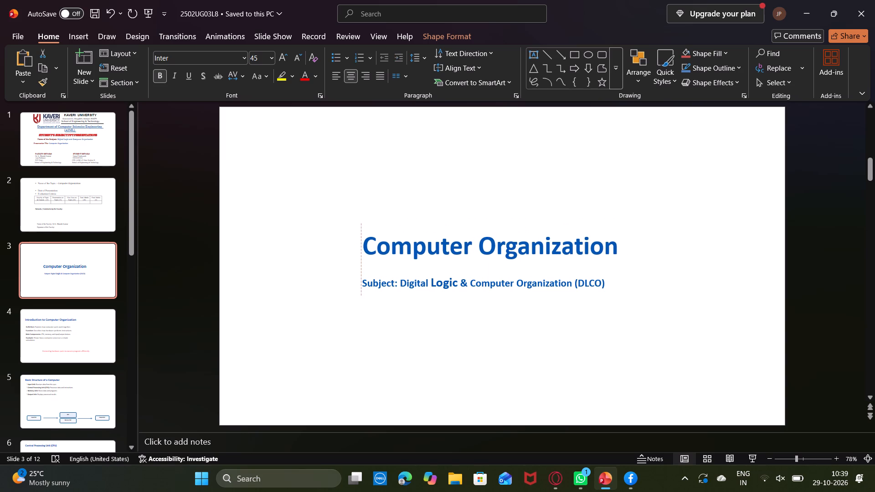
Shift the Subject line slightly right and down so it is centred beneath the "Computer Organization" title.
left_click(575, 288)
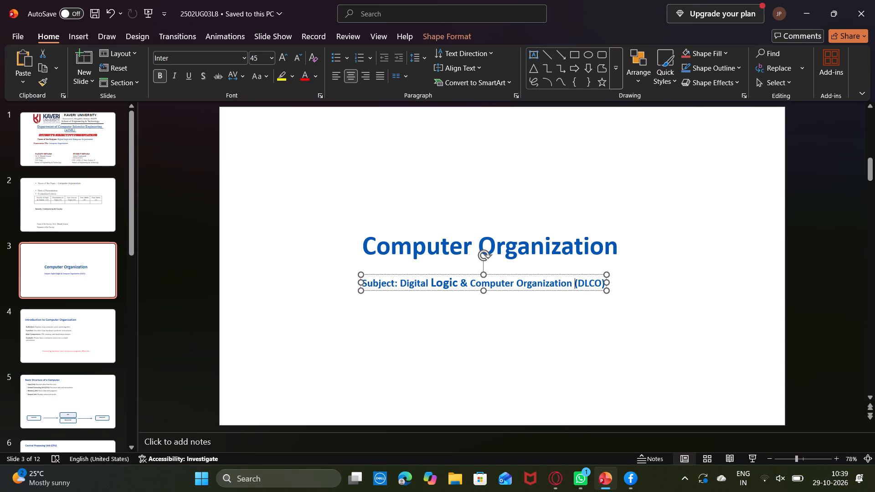
left_click_drag(575, 288, 584, 291)
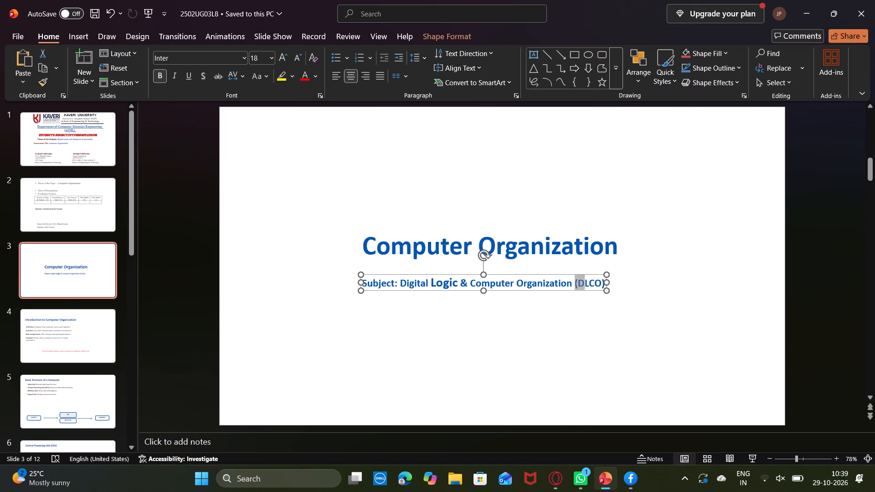
left_click_drag(584, 291, 584, 291)
left_click(584, 291)
right_click_drag(584, 291, 604, 289)
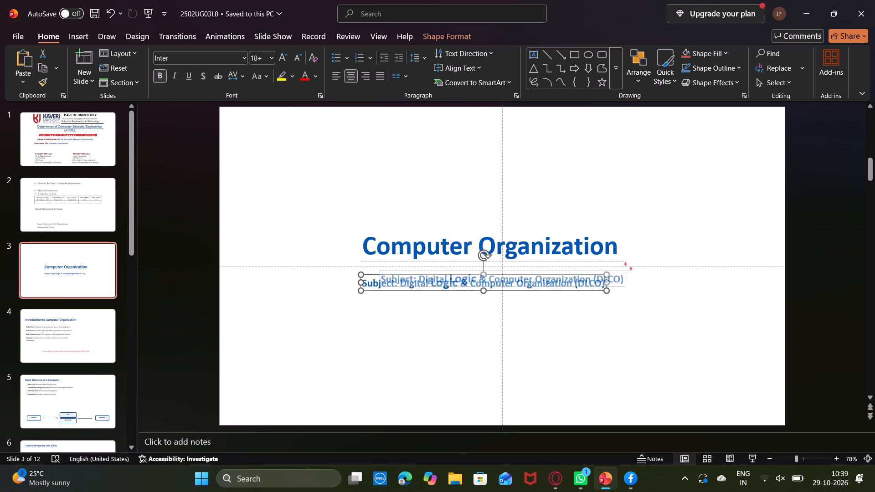
right_click_drag(604, 289, 596, 290)
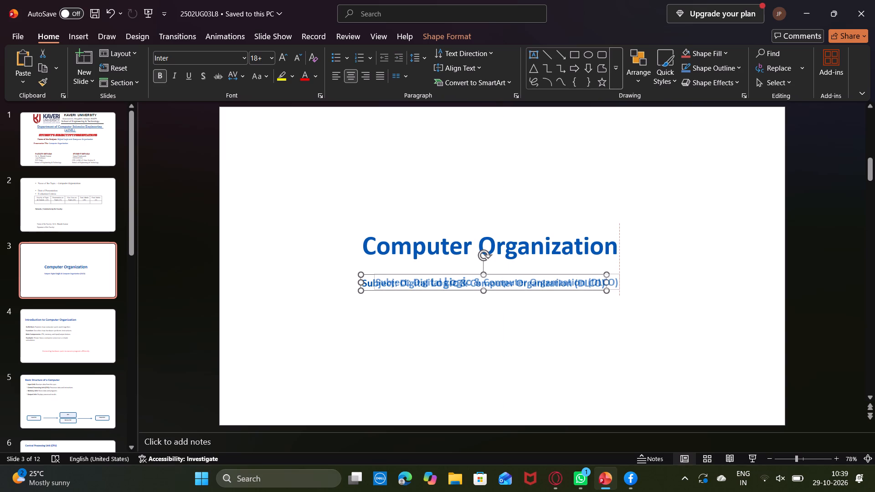
right_click_drag(596, 290, 598, 290)
left_click(613, 295)
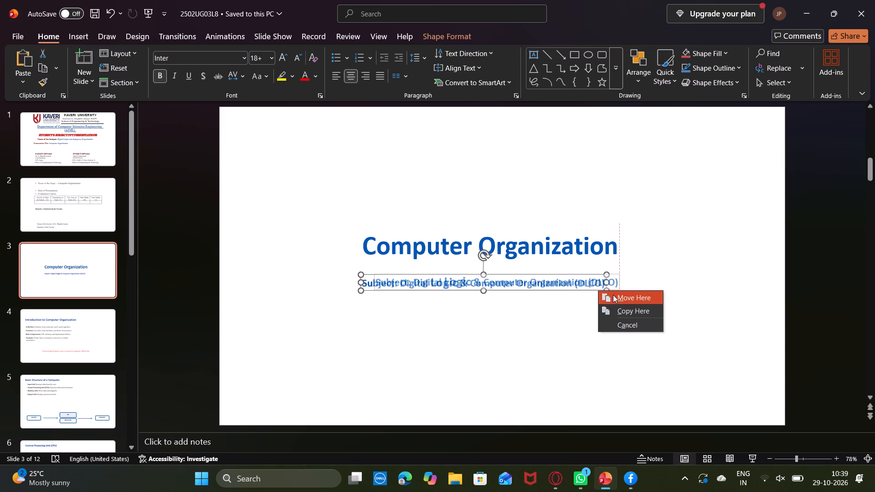
left_click(577, 325)
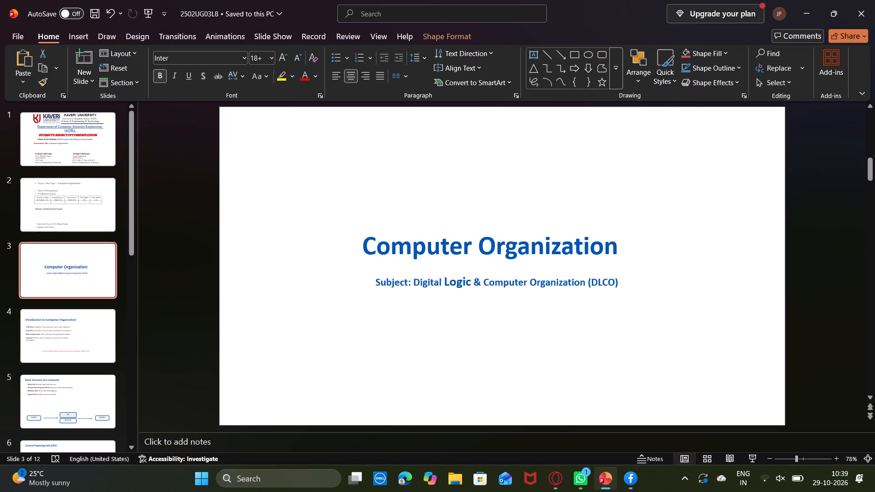
left_click(560, 286)
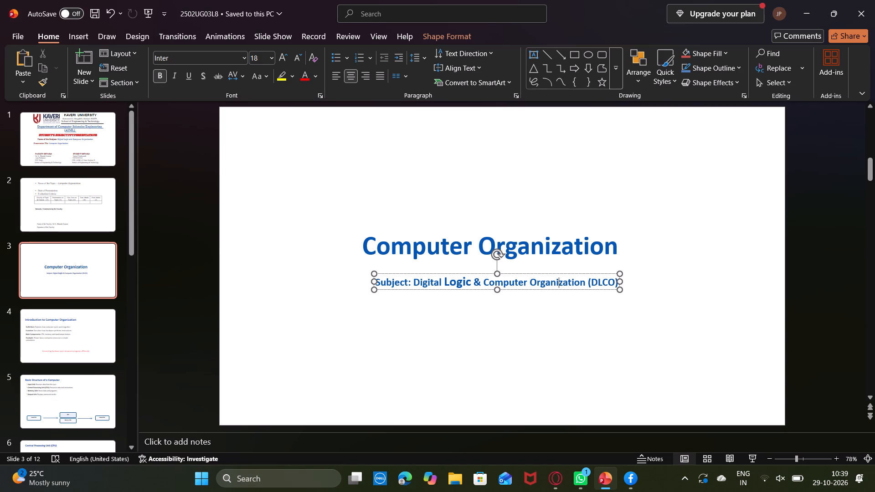
left_click_drag(385, 290, 376, 292)
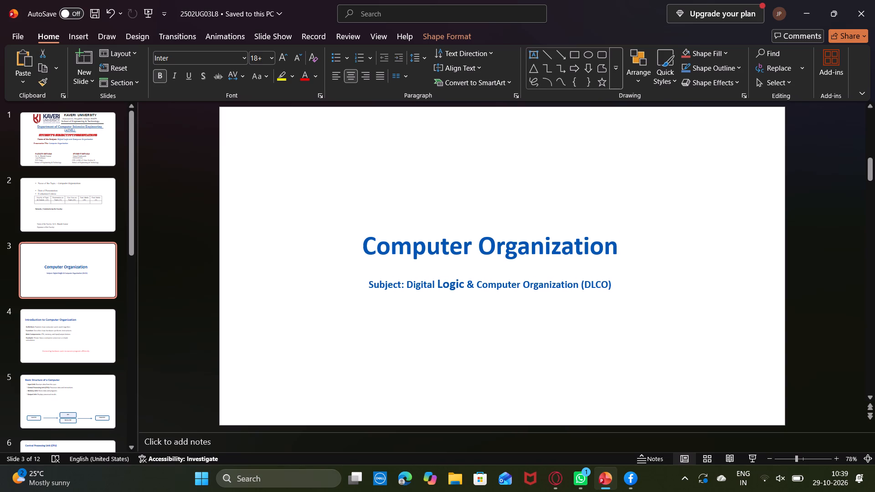
left_click_drag(376, 292, 377, 292)
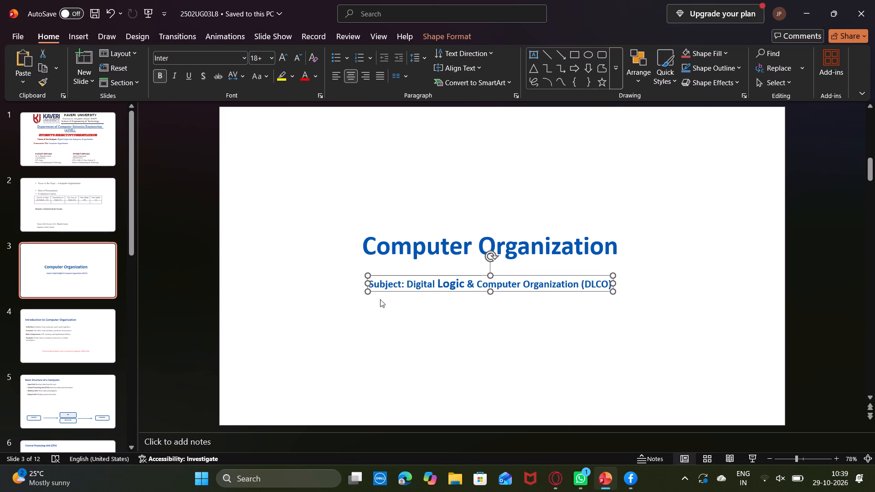
left_click(386, 316)
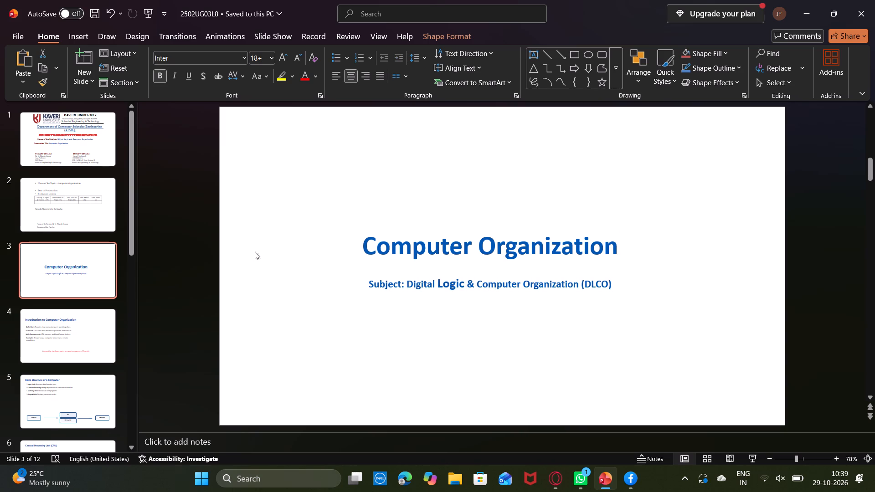
On slide 5, move the Output Unit line down, leaving a wider gap below the Memory Unit line.
left_click(64, 343)
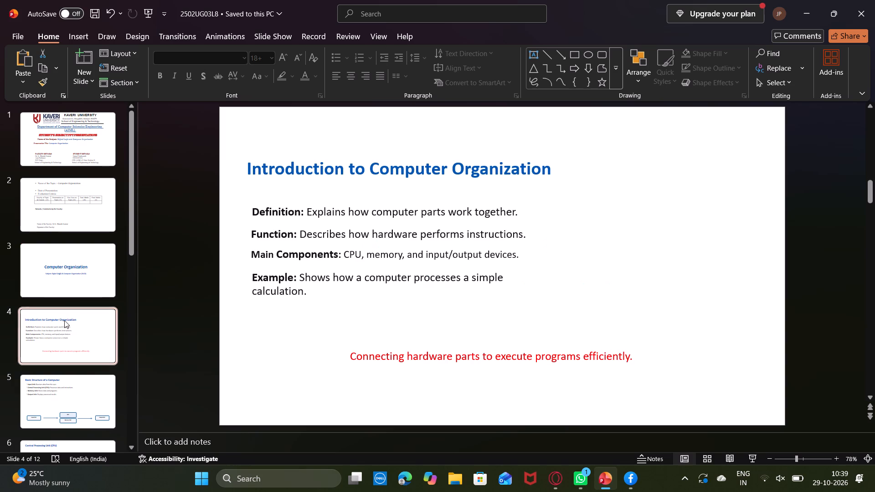
scroll(64, 320, "down", 1)
left_click(74, 297)
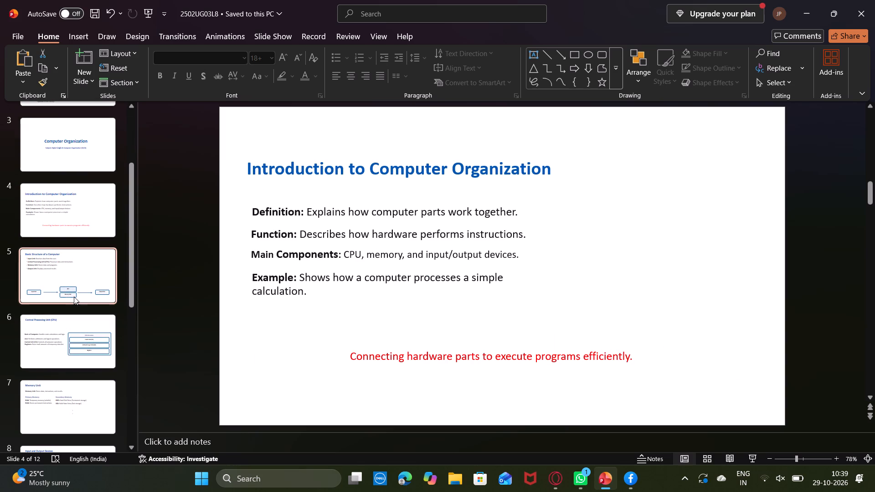
left_click(372, 160)
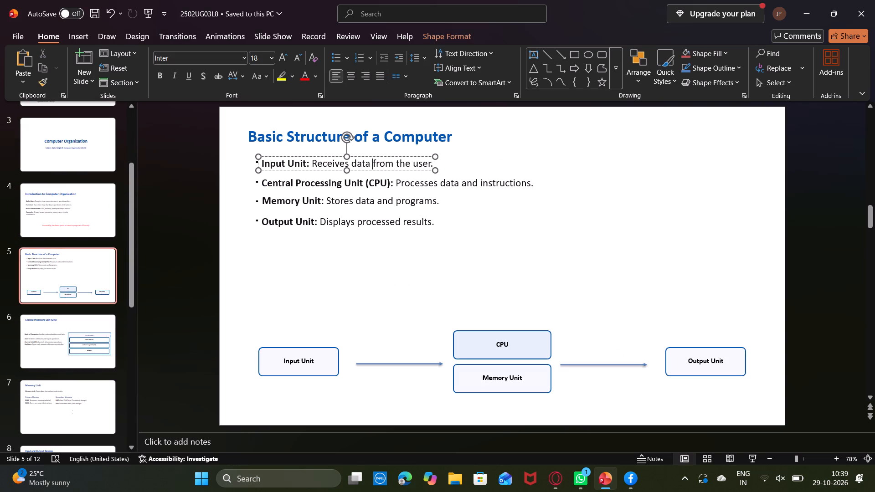
left_click(342, 231)
right_click_drag(342, 231, 342, 250)
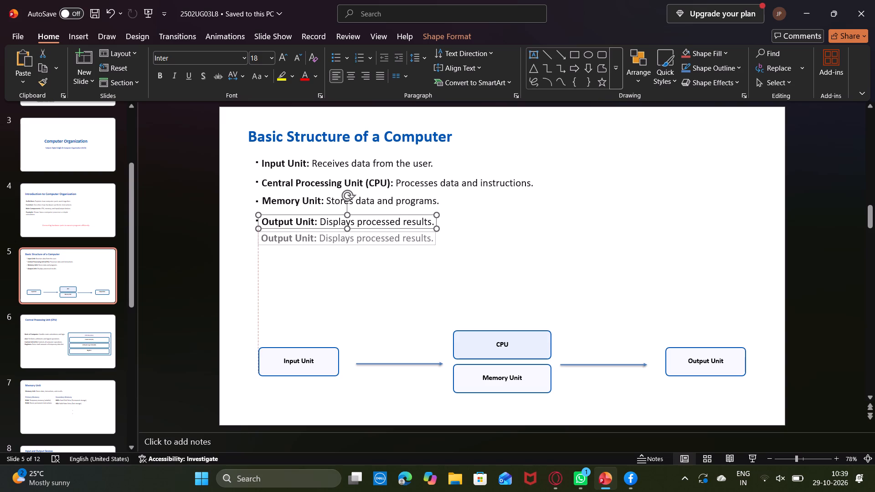
right_click_drag(342, 250, 341, 258)
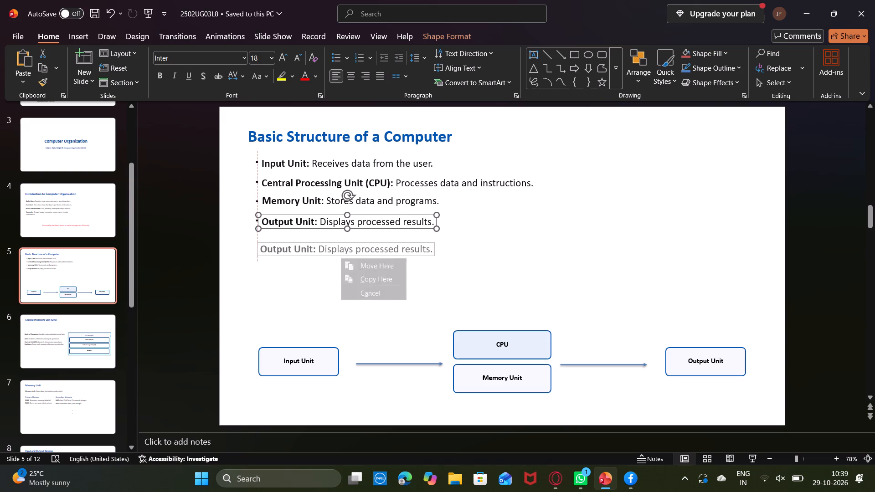
left_click(357, 262)
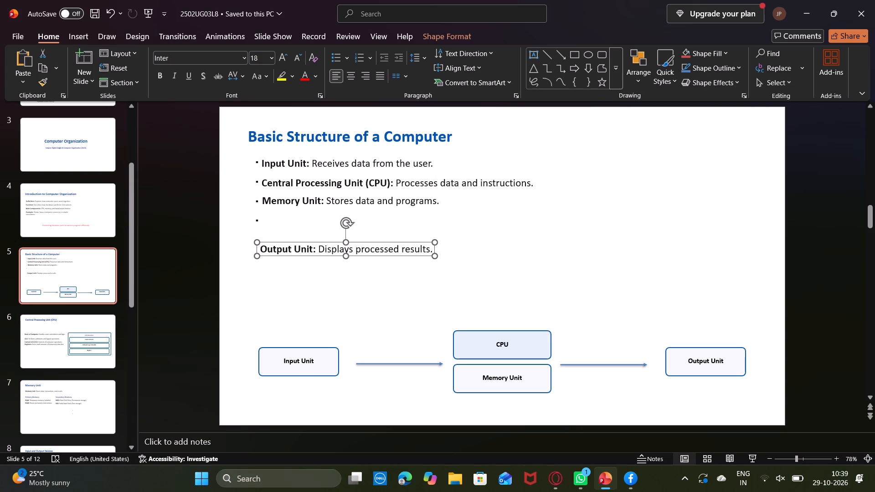
Move the separate bullet left behind down so it sits in front of the Output Unit line.
left_click_drag(256, 225, 254, 234)
left_click(234, 229)
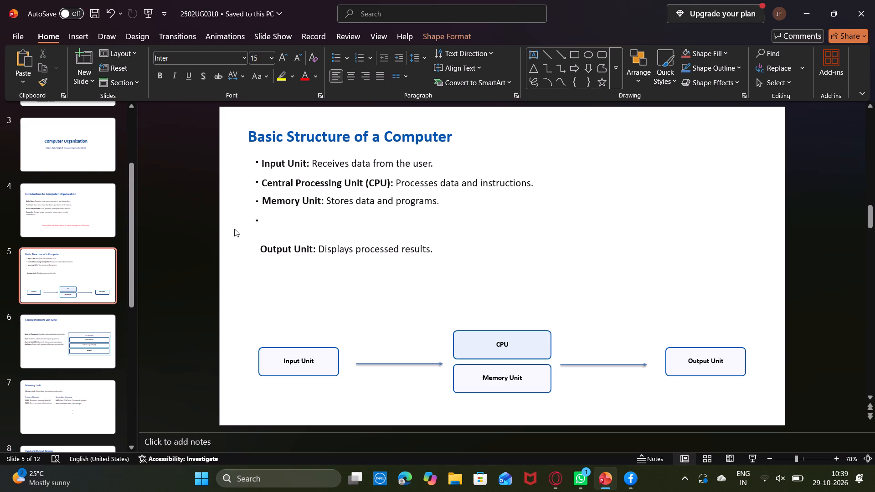
left_click(256, 220)
left_click_drag(256, 220, 255, 251)
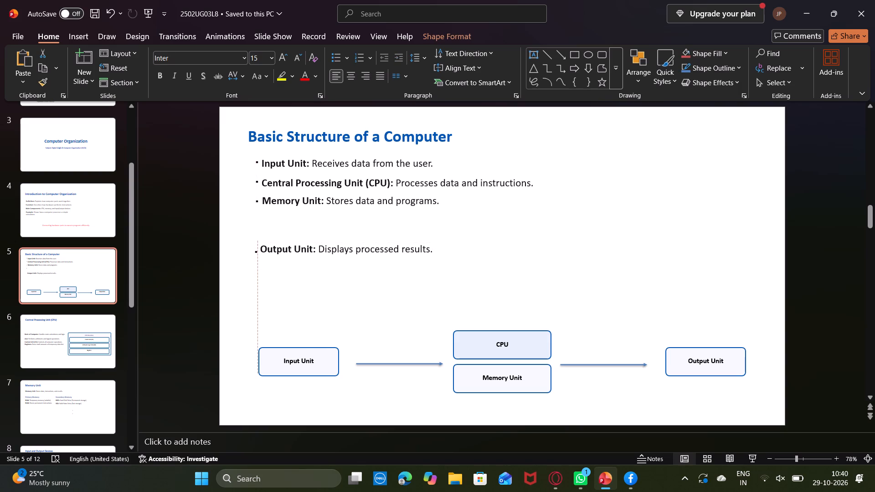
left_click_drag(255, 251, 255, 249)
left_click(243, 251)
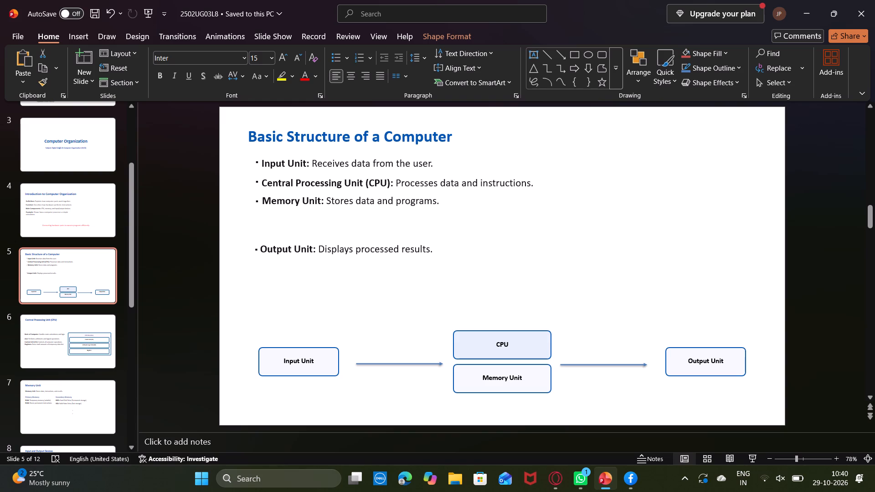
Set the font size of the word "Unit" in the Output Unit line to 20.
left_click(303, 252)
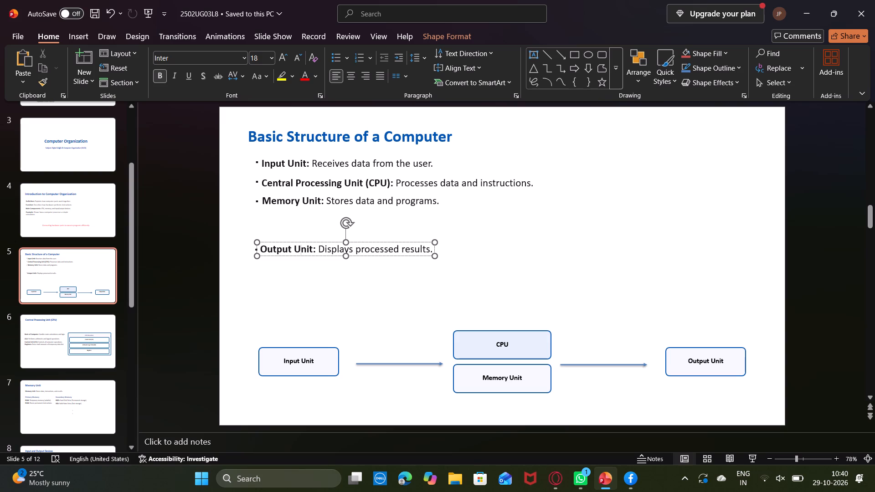
left_click(269, 59)
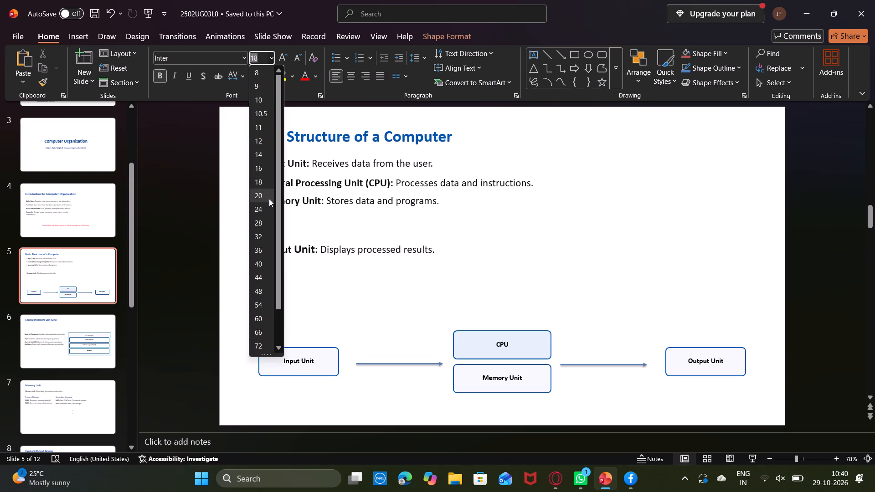
left_click(269, 199)
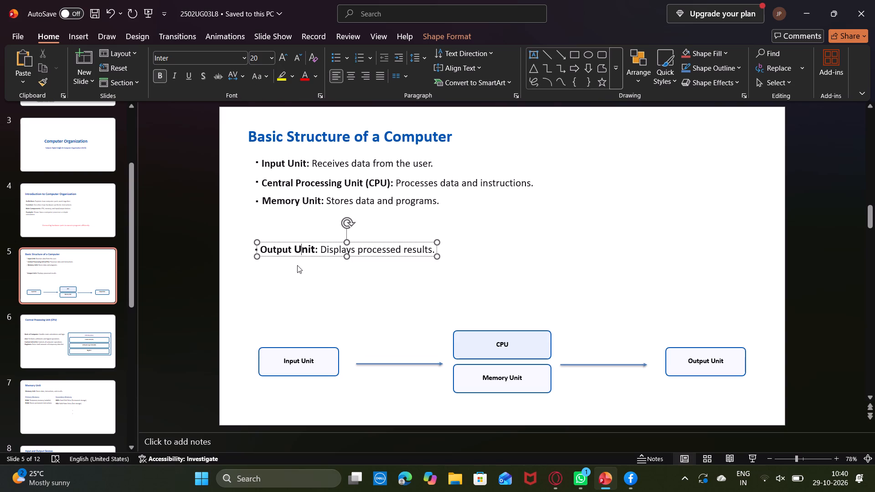
left_click(300, 239)
Move the Memory Unit line down so it sits just above the Output Unit line.
left_click(295, 201)
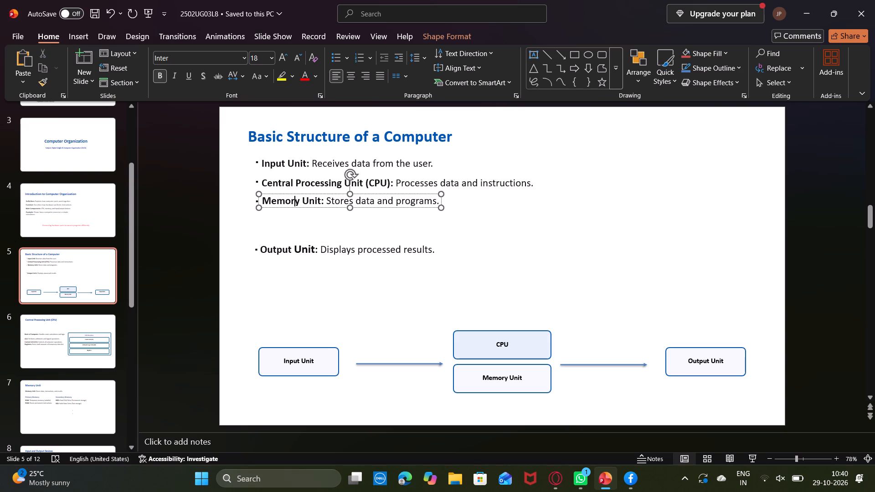
left_click_drag(314, 208, 313, 242)
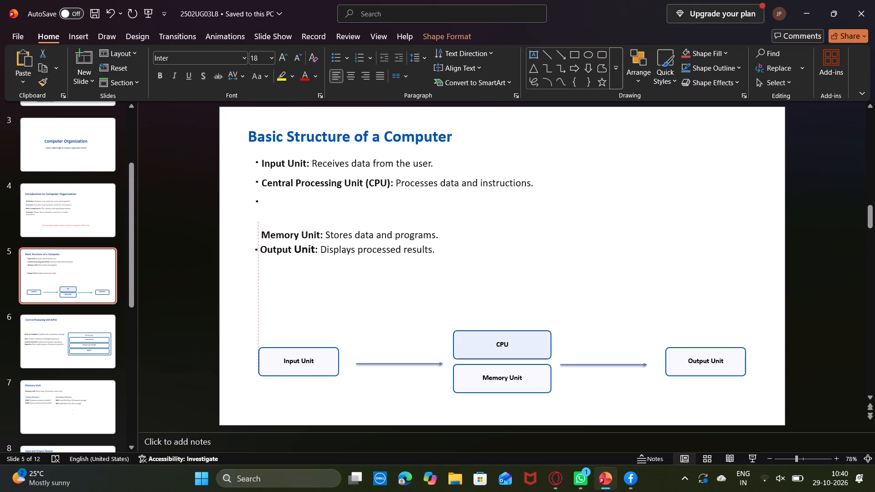
left_click_drag(313, 242, 312, 239)
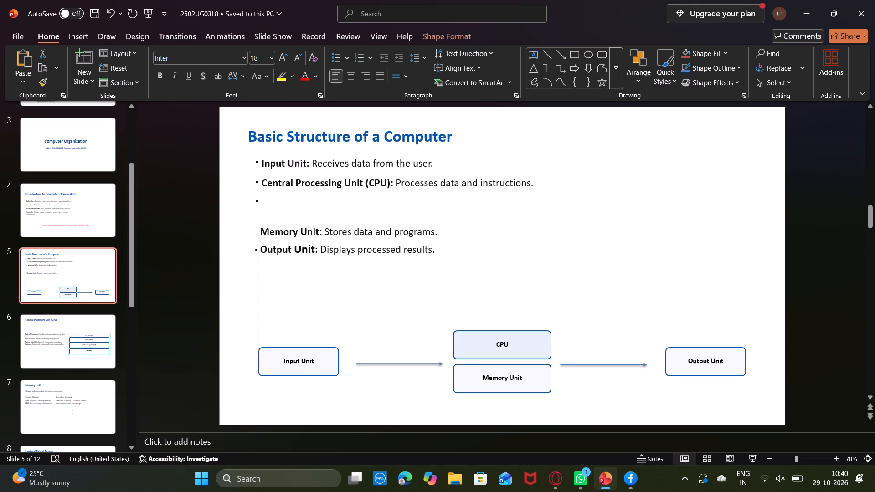
left_click_drag(312, 239, 312, 239)
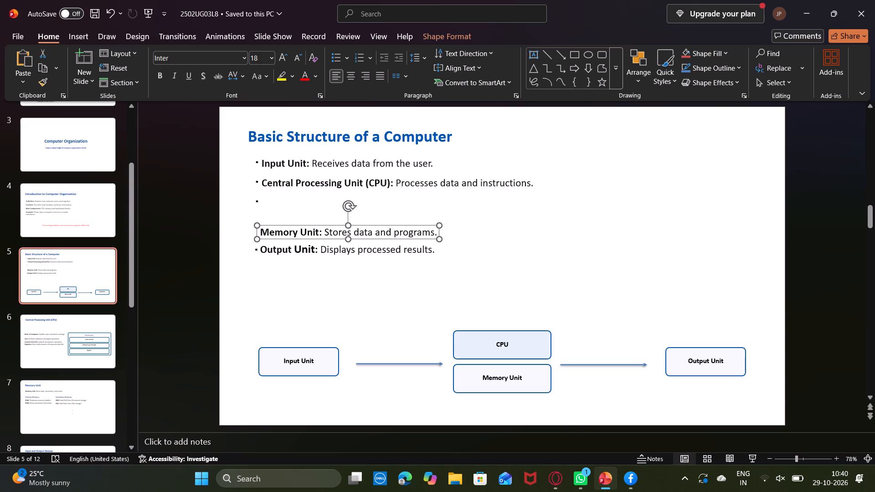
Move the Memory Unit line's separate bullet down and place it directly in front of that line.
left_click(258, 201)
left_click_drag(258, 201, 255, 224)
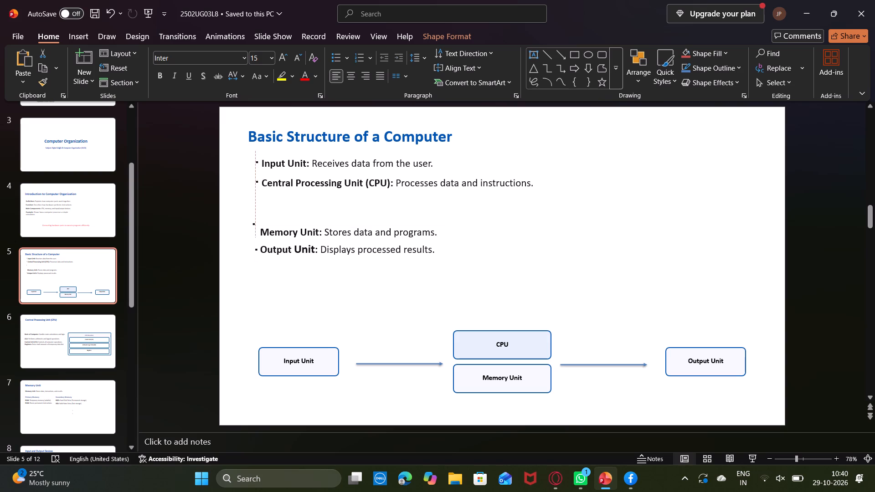
left_click_drag(255, 224, 255, 231)
left_click_drag(255, 231, 256, 231)
left_click_drag(256, 231, 256, 232)
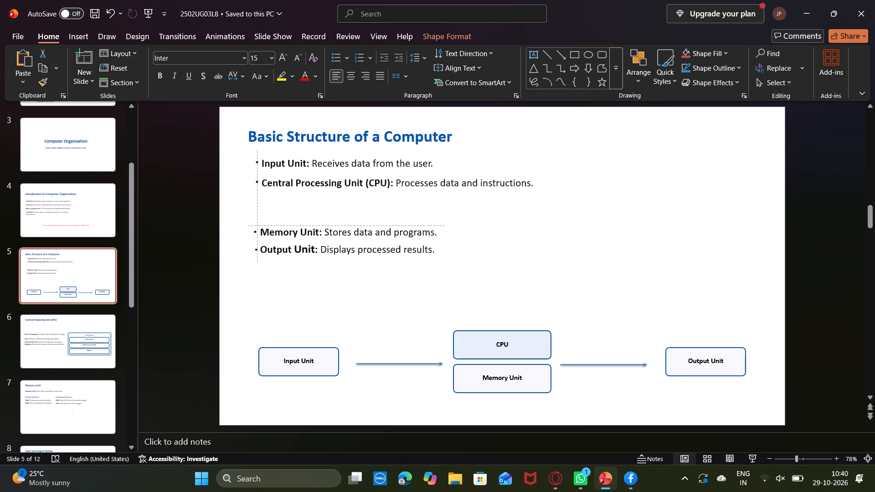
left_click_drag(256, 232, 256, 232)
left_click(256, 232)
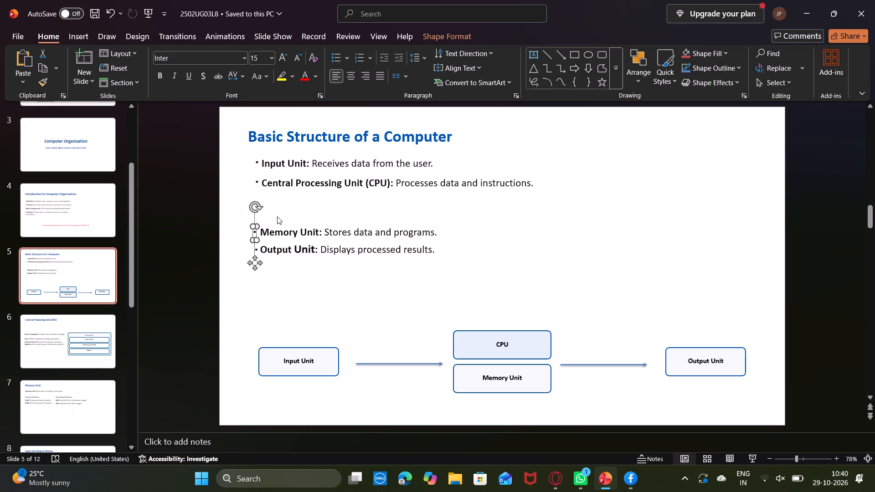
left_click(277, 216)
left_click_drag(277, 216, 278, 197)
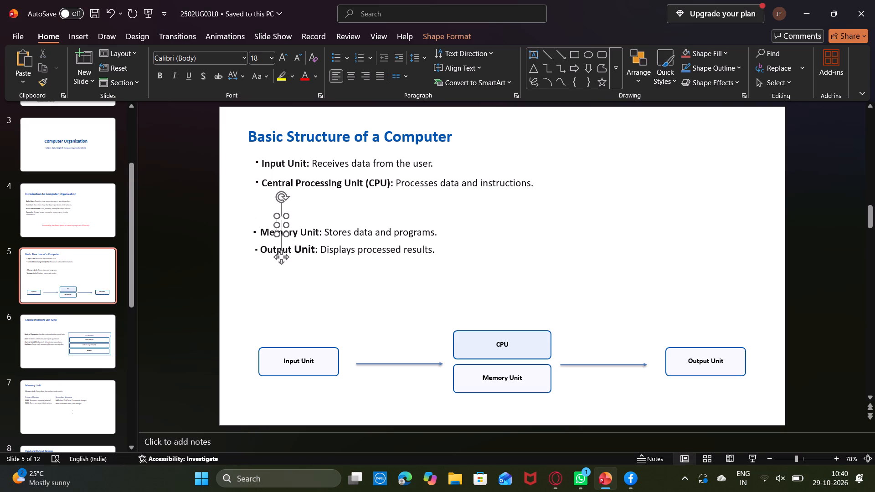
left_click(253, 231)
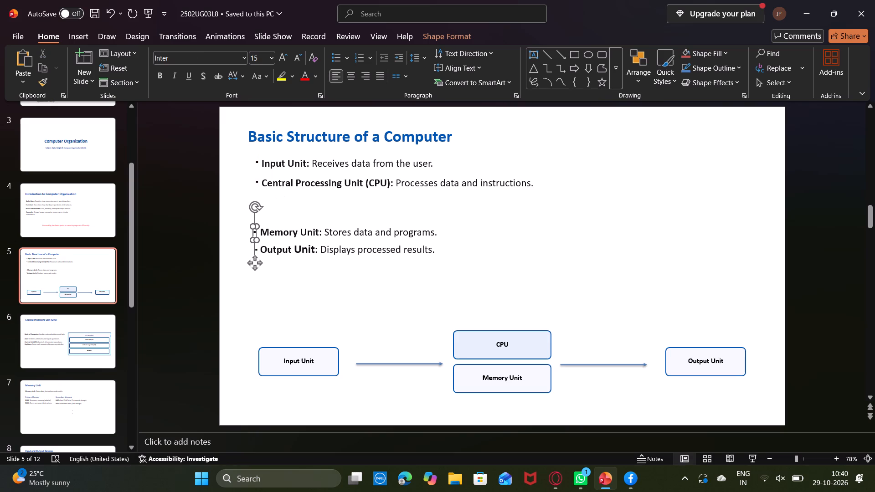
left_click(253, 231)
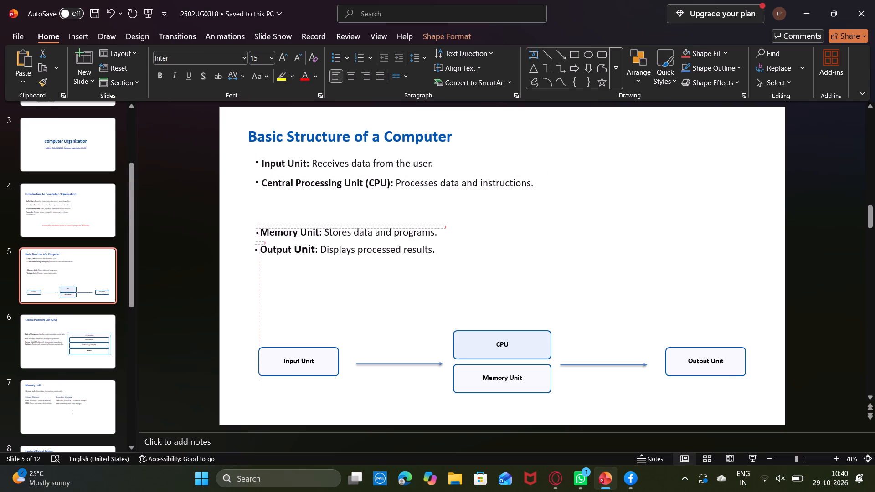
left_click(237, 231)
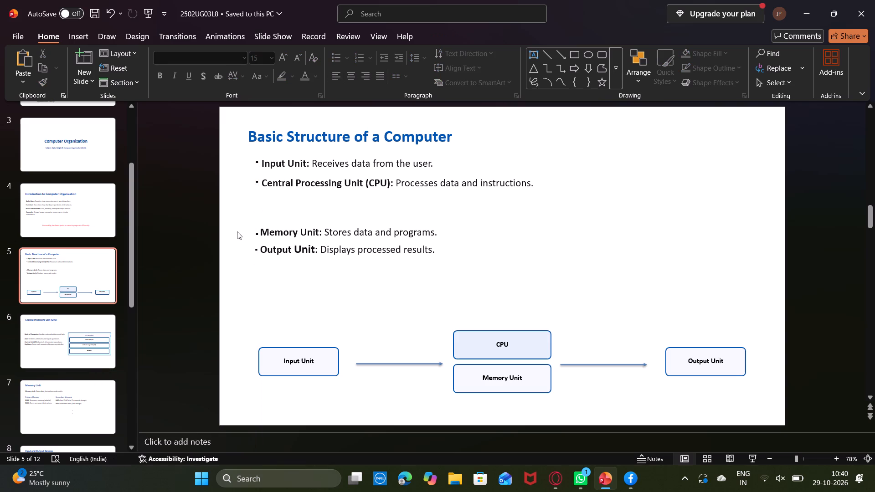
Nudge the Memory Unit line and its separate bullet so the bullet sits level with its text and lines up with the Output Unit bullet.
left_click(258, 234)
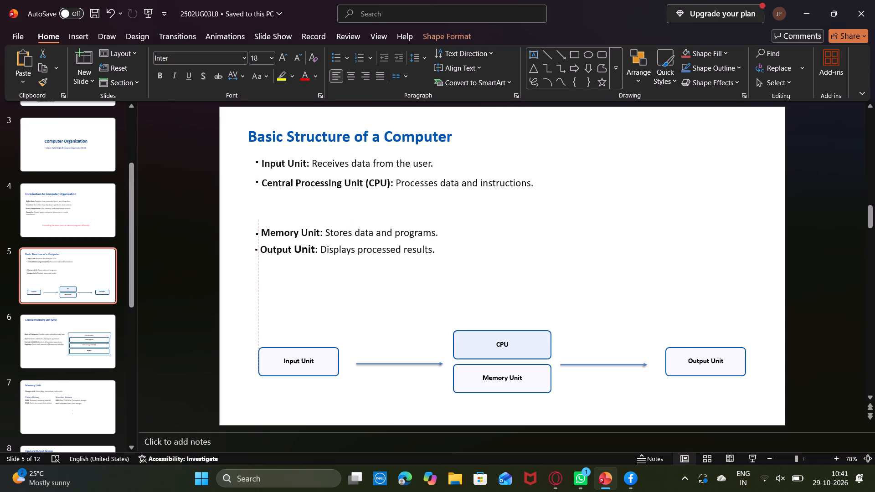
left_click_drag(243, 231, 256, 236)
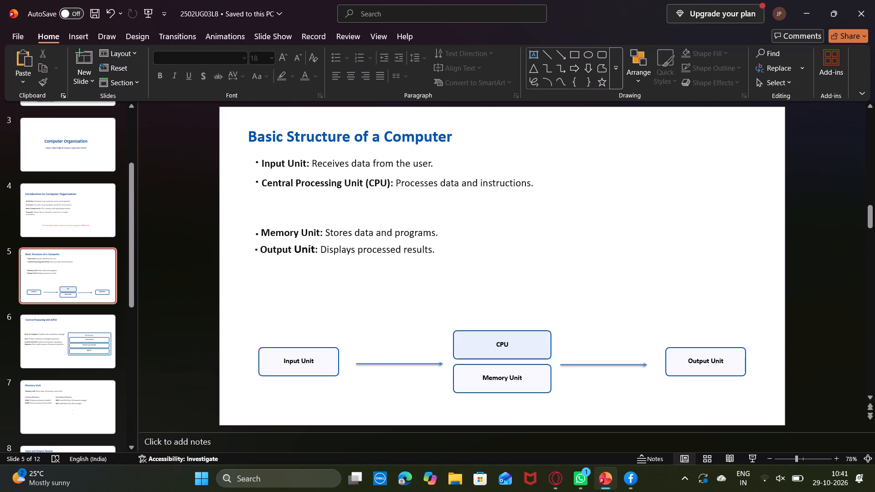
right_click(256, 236)
left_click(251, 236)
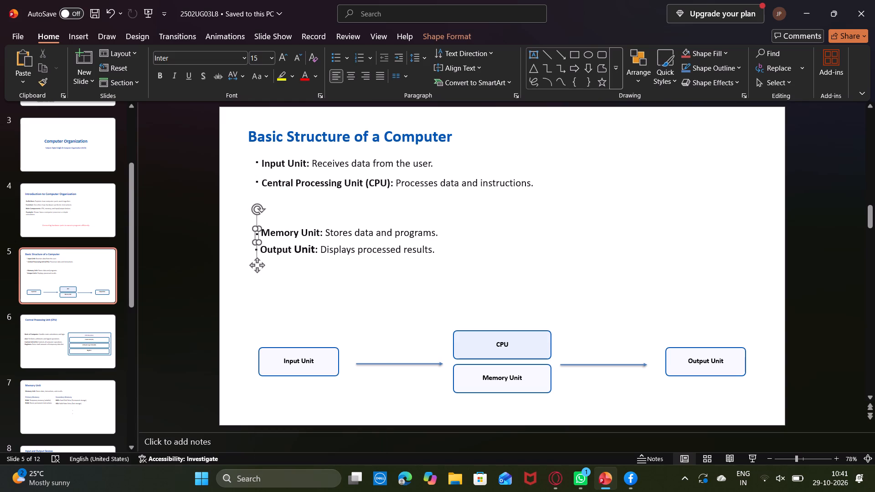
left_click(257, 234)
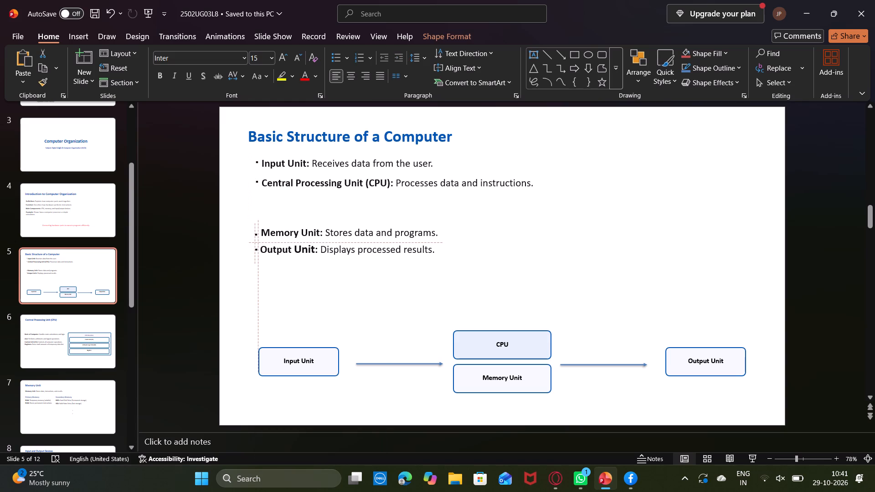
left_click(239, 223)
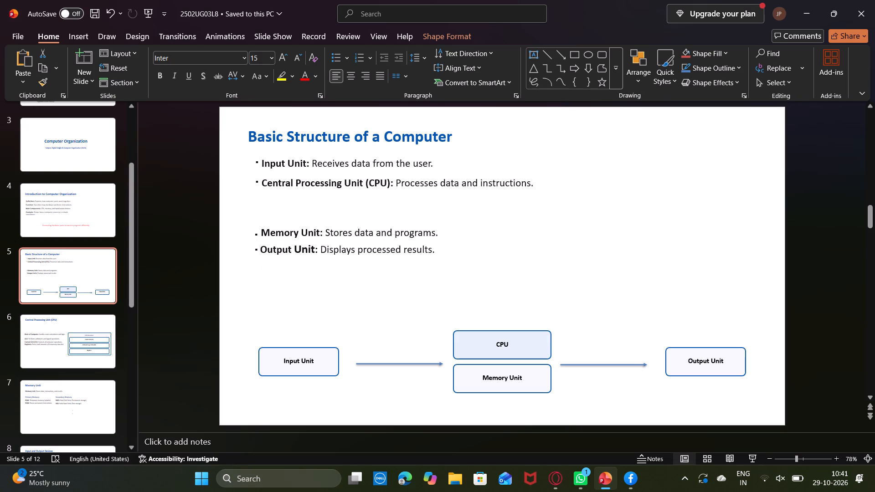
left_click(255, 235)
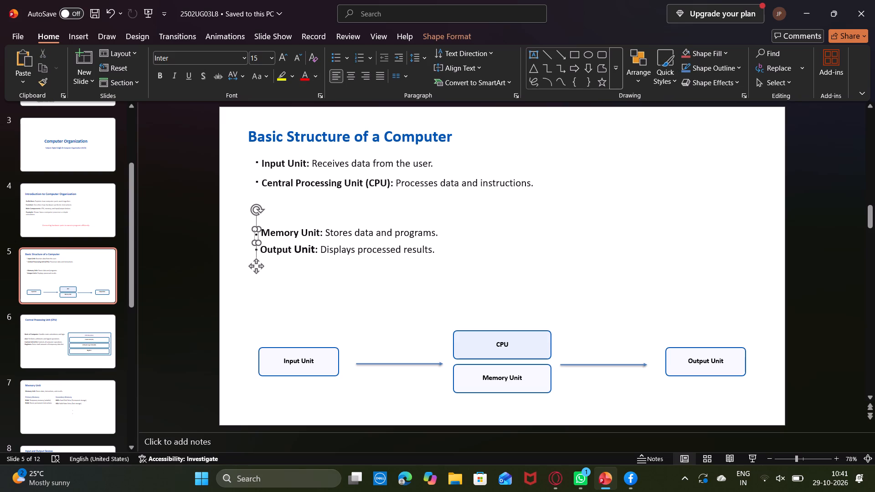
left_click(255, 235)
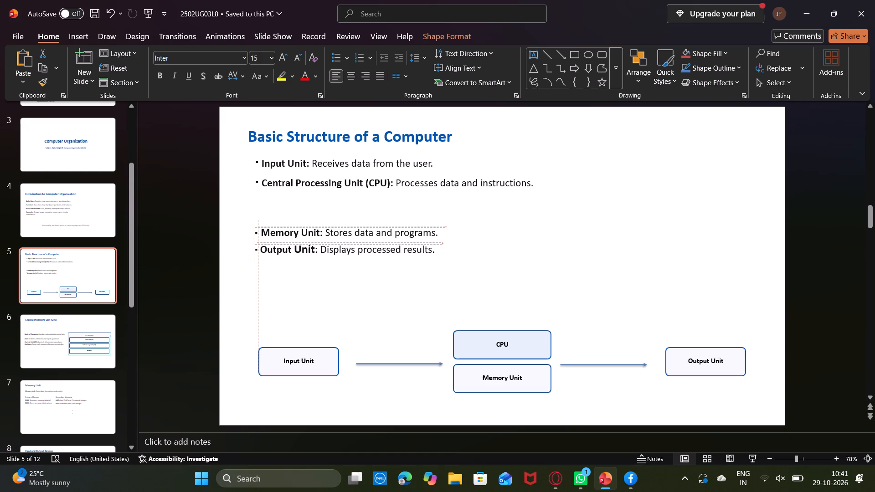
left_click(235, 226)
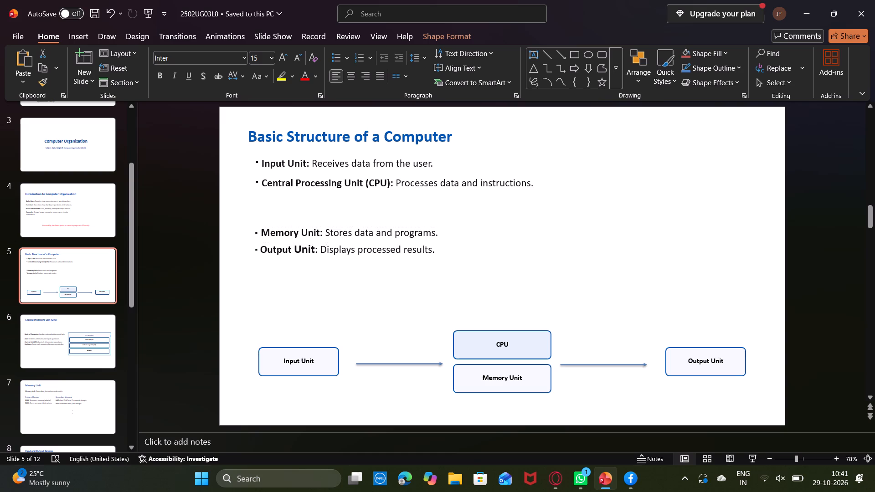
Set the font size of the word "Unit" in the Memory Unit line to 18.
scroll(308, 255, "down", 1)
left_click(311, 237)
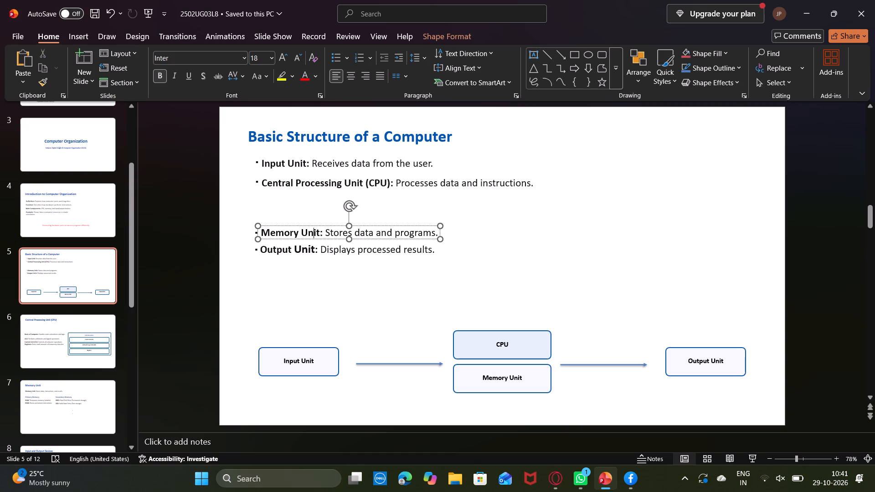
scroll(308, 228, "down", 1)
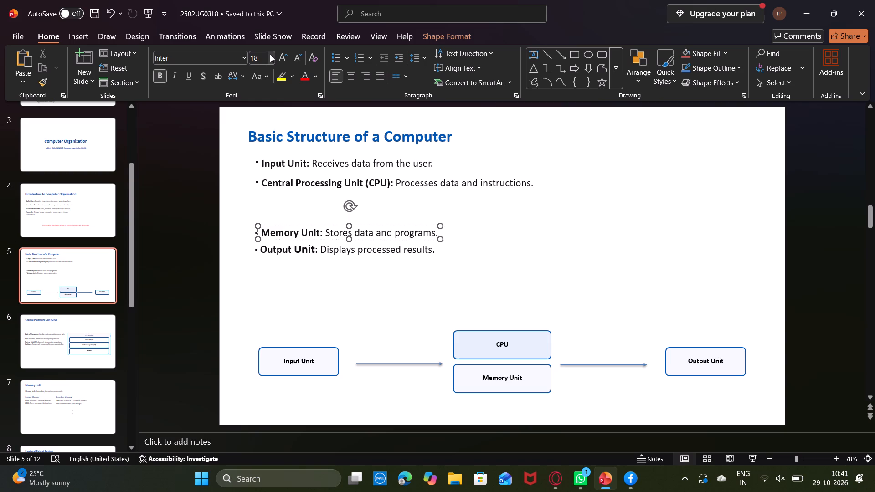
scroll(270, 54, "down", 1)
left_click(270, 54)
scroll(270, 88, "up", 1)
left_click(270, 188)
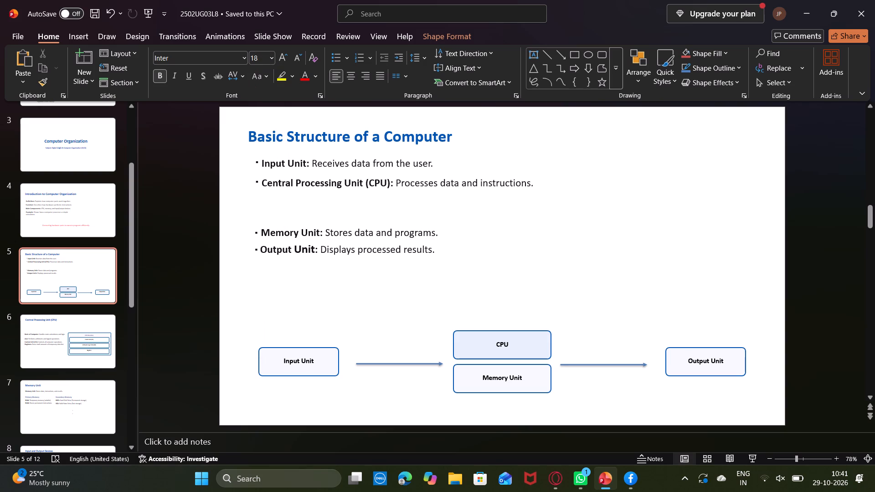
scroll(270, 205, "up", 1)
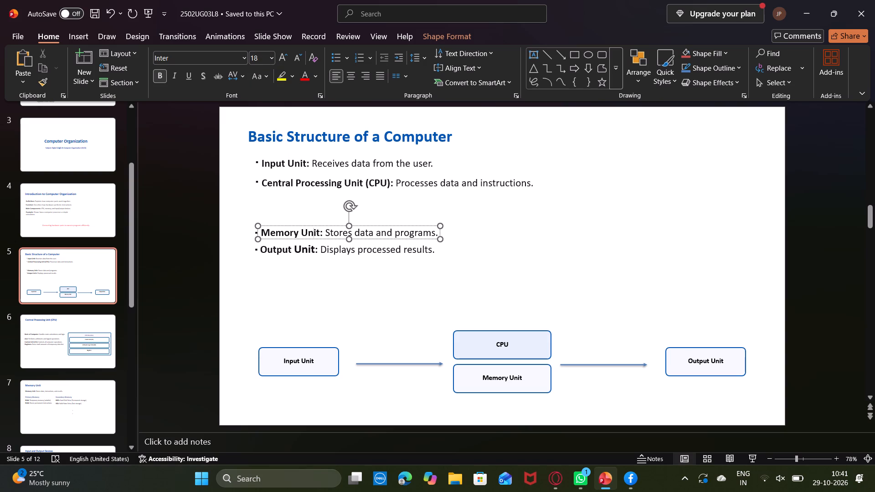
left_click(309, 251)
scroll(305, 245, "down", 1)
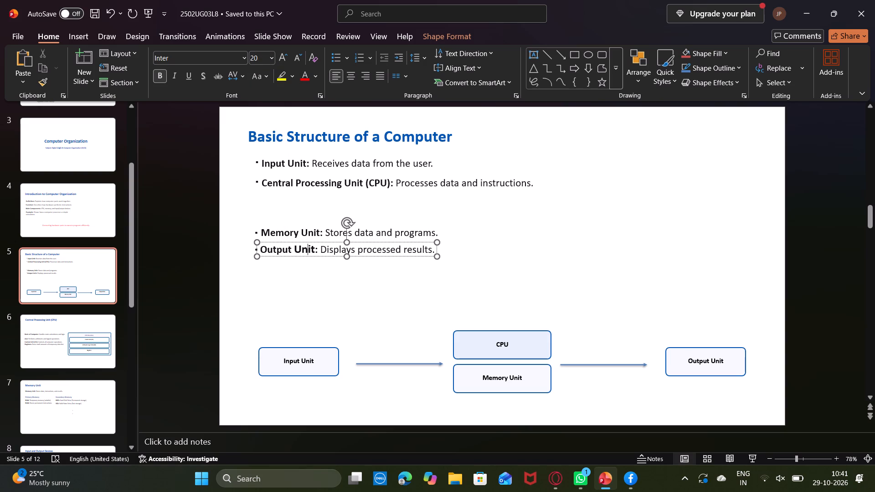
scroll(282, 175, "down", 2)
Move the Central Processing Unit (CPU) line down so it sits just above the Memory Unit line.
left_click(285, 184)
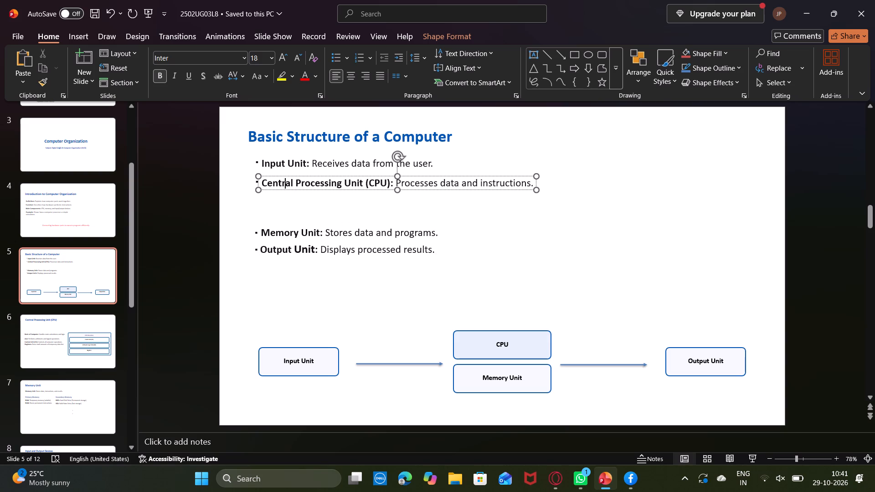
left_click_drag(290, 189, 291, 226)
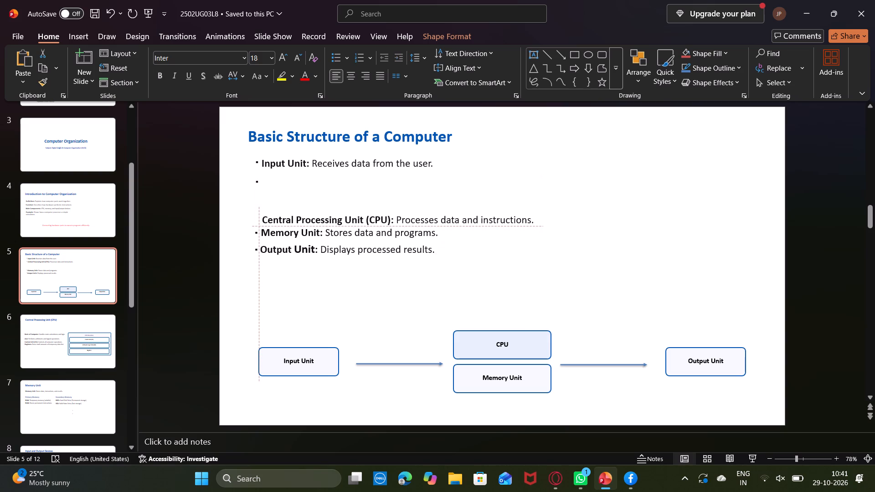
left_click_drag(291, 226, 287, 221)
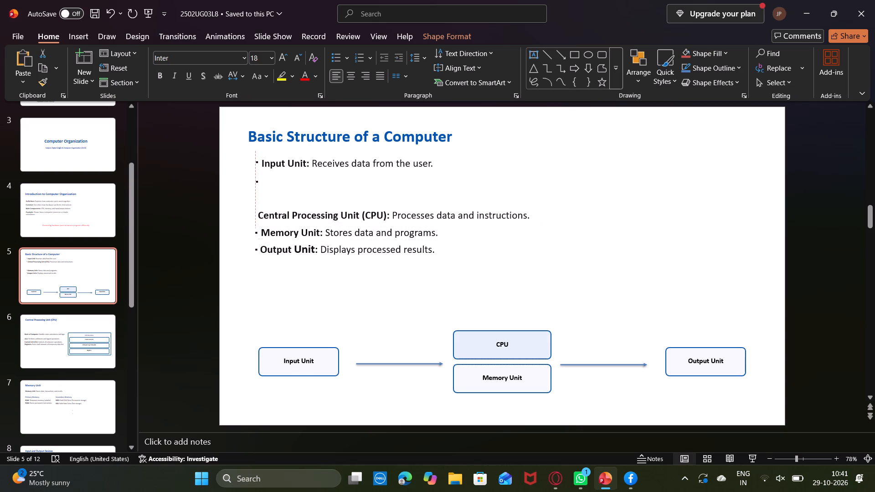
left_click_drag(287, 221, 290, 222)
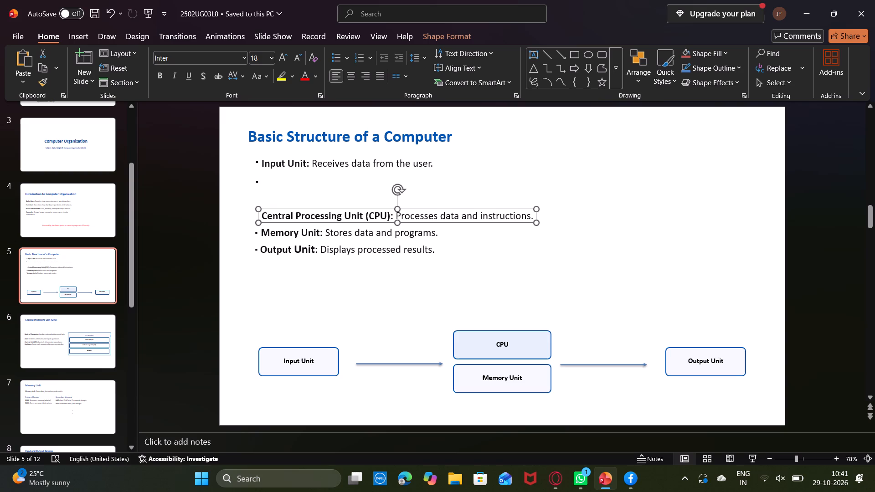
Move the Central Processing Unit line's separate bullet down and place it directly in front of that line.
left_click(256, 183)
left_click_drag(254, 184, 255, 210)
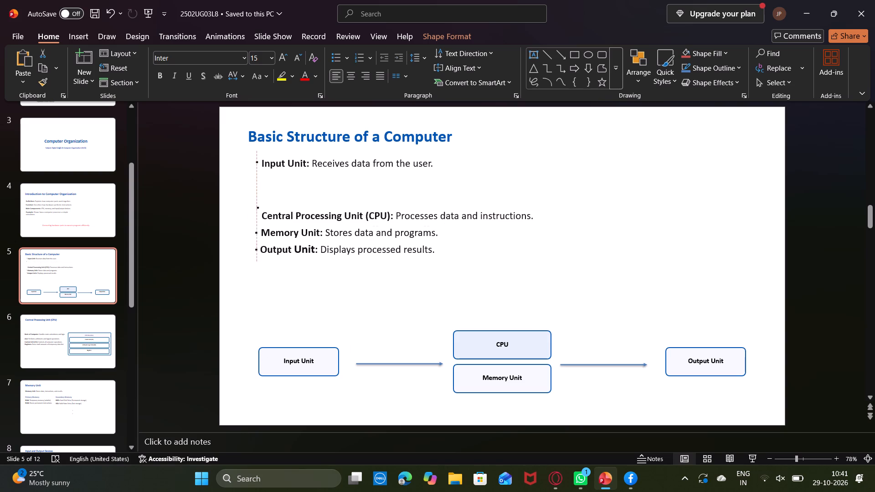
left_click_drag(255, 210, 253, 218)
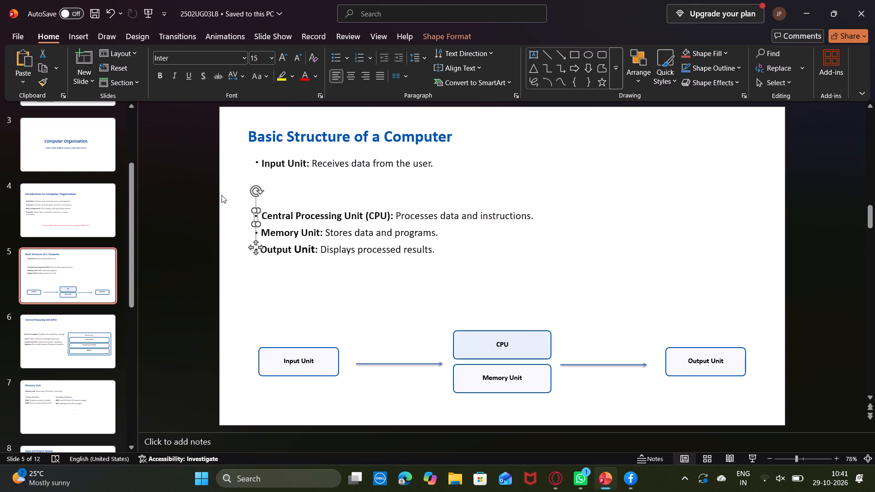
left_click(221, 195)
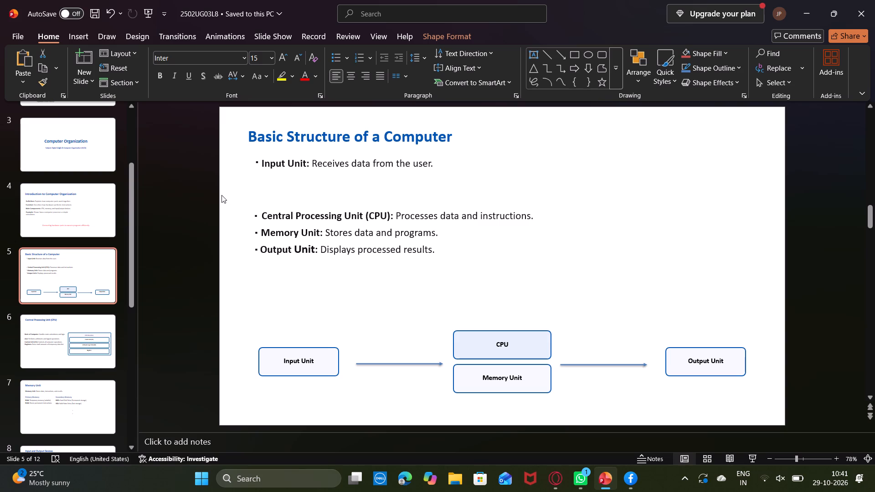
Set the font size of the word "Central" in the Central Processing Unit line to 20.
left_click(275, 215)
left_click(269, 55)
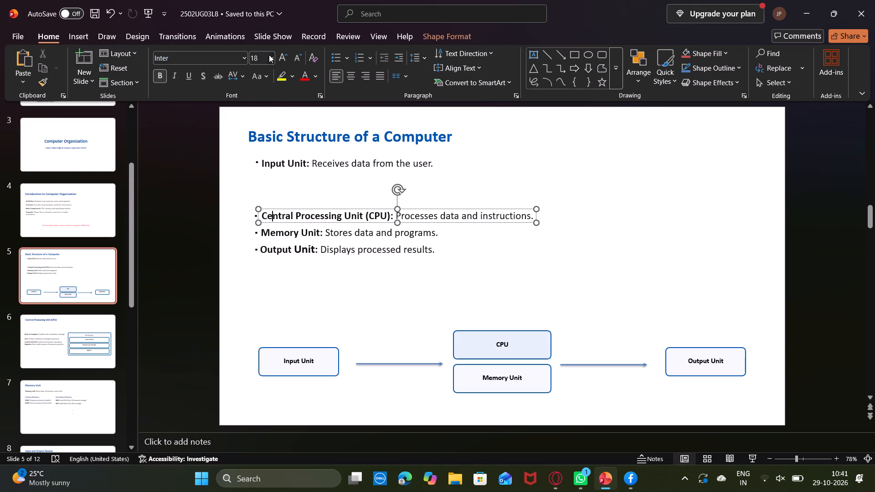
left_click(259, 191)
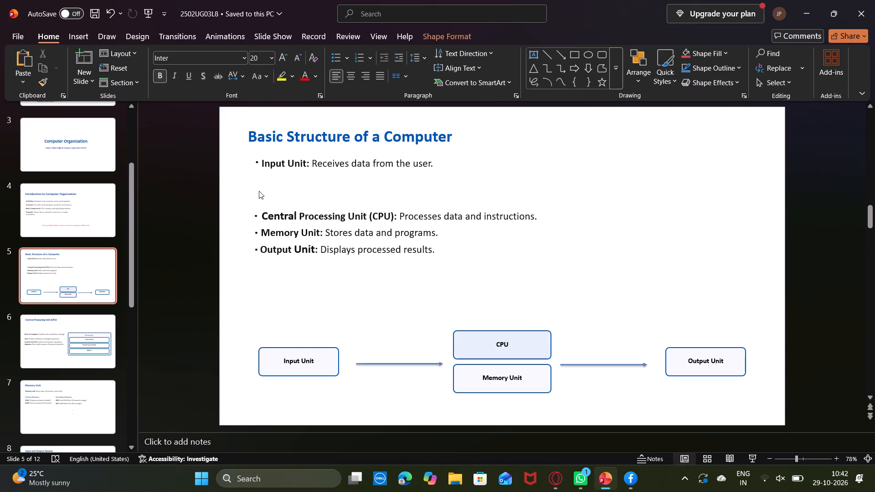
left_click(278, 188)
Move the Input Unit line's separate bullet down so it sits just above the Central Processing Unit bullet, aligned with the bullets below.
left_click(257, 162)
left_click_drag(257, 162, 257, 196)
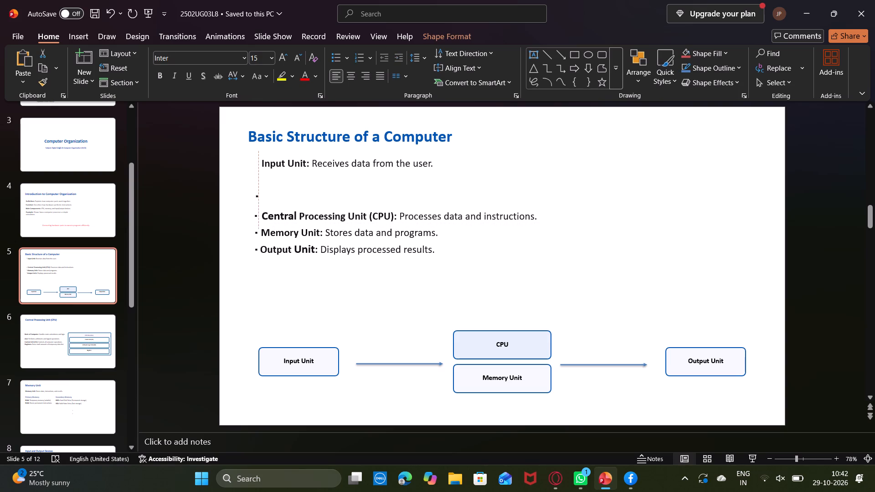
left_click_drag(257, 196, 255, 197)
left_click_drag(255, 197, 257, 200)
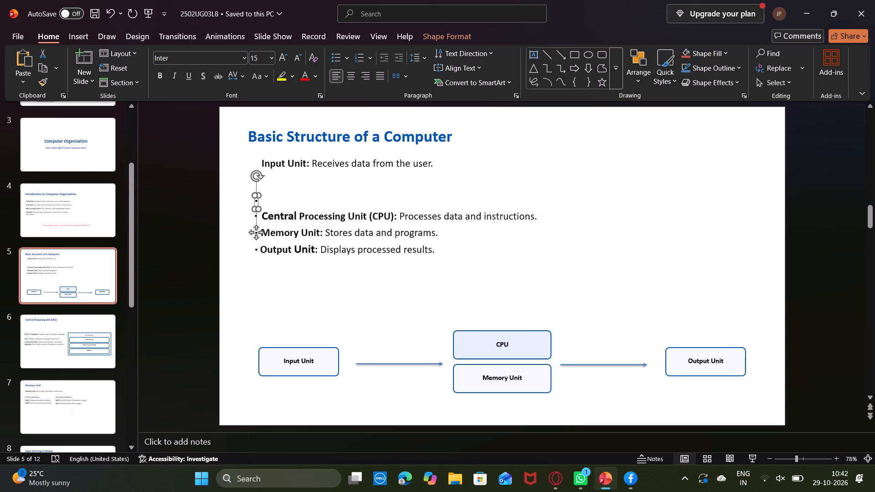
left_click(284, 195)
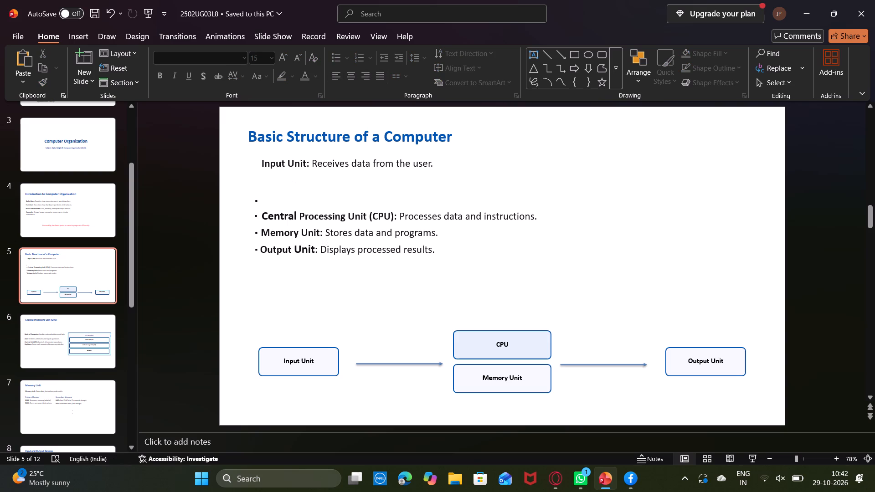
Move the Input Unit line down beside its bullet, just above the Central Processing Unit line.
left_click(304, 163)
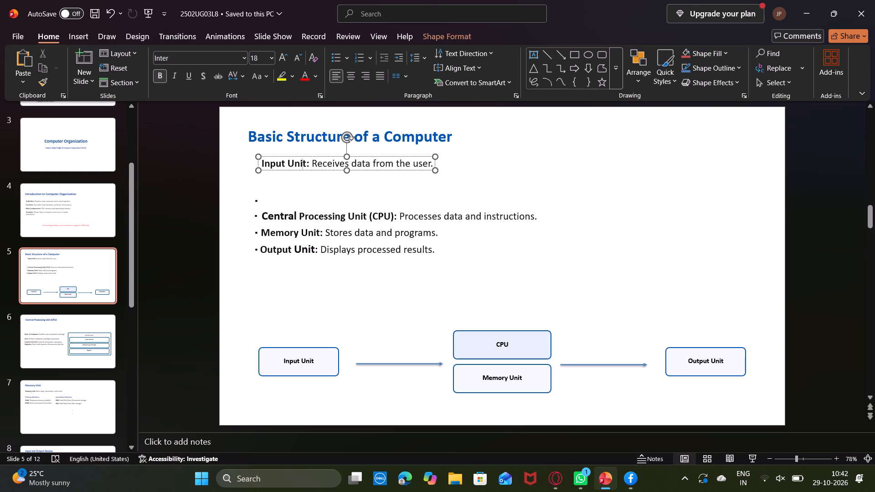
left_click_drag(305, 170, 305, 203)
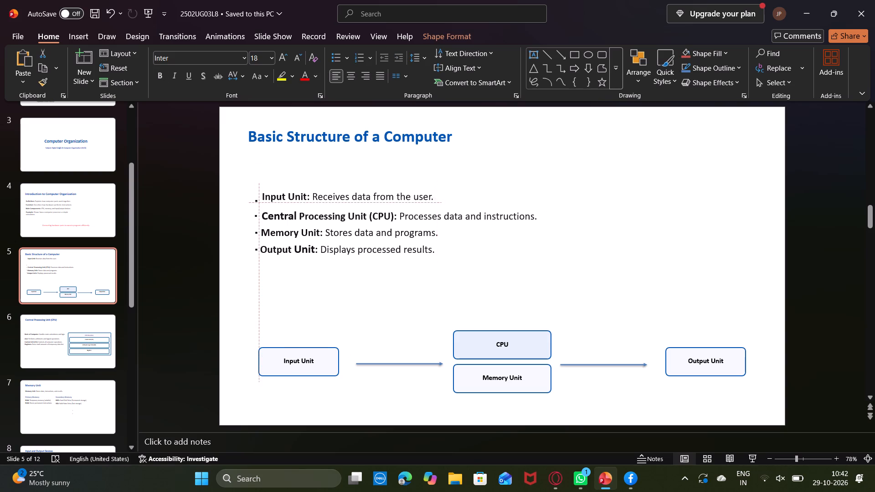
left_click_drag(305, 203, 305, 207)
left_click(280, 172)
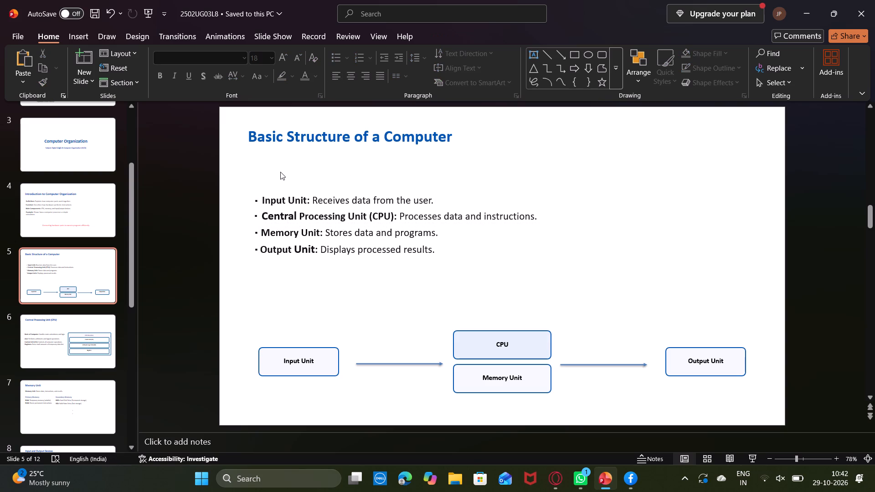
Set the font size of the word "Unit" in the Input Unit line to 20.
left_click(299, 197)
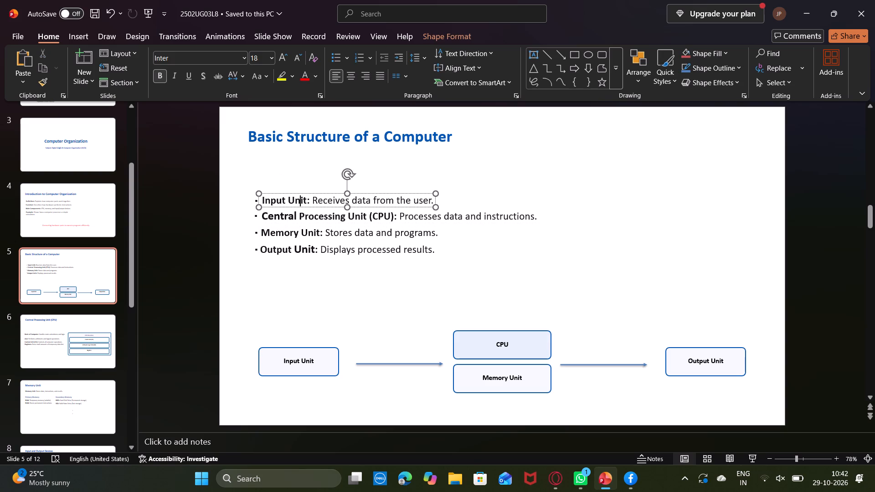
left_click_drag(270, 55, 273, 199)
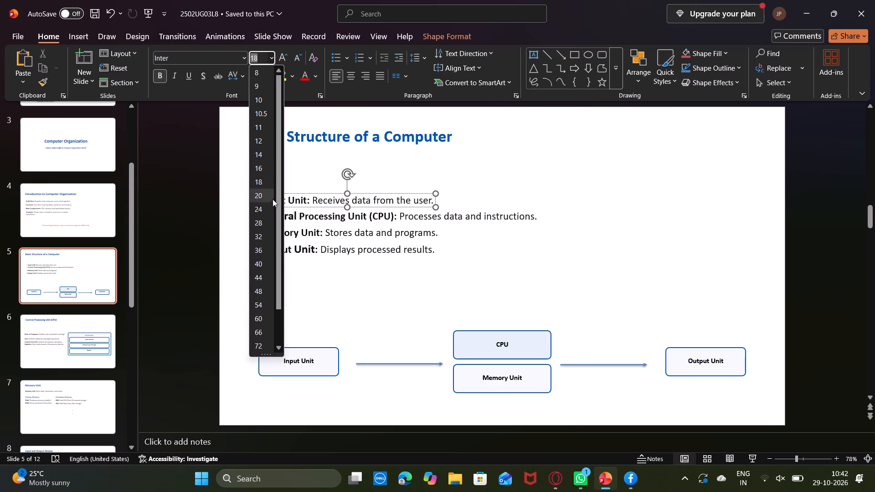
left_click_drag(273, 199, 271, 200)
left_click(271, 200)
left_click(283, 186)
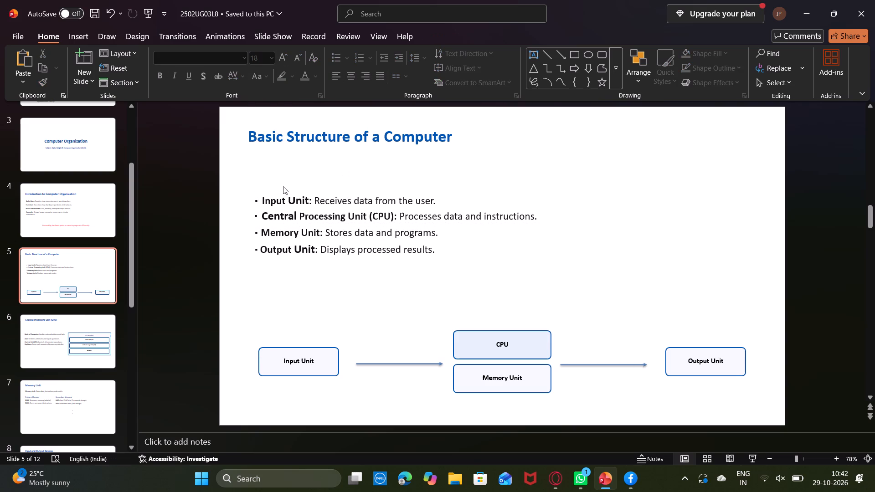
Set the font size of the word "Output" in the Output Unit line to 20.
left_click(289, 250)
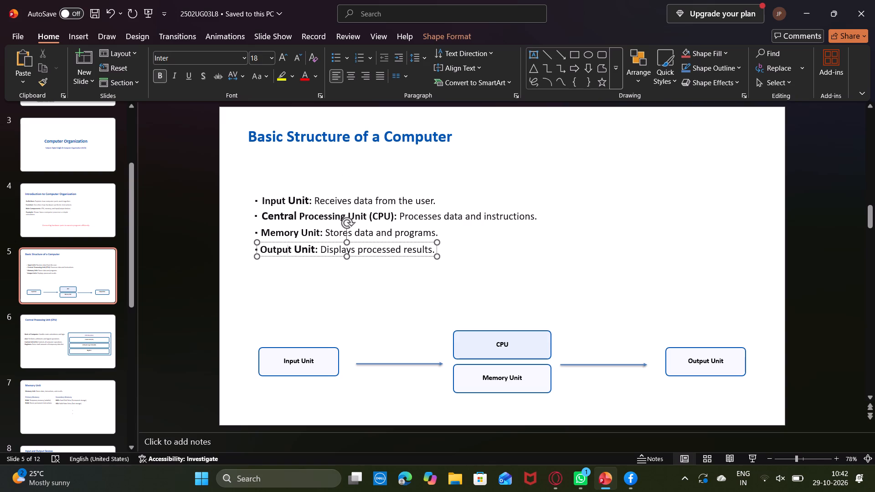
left_click_drag(273, 55, 260, 210)
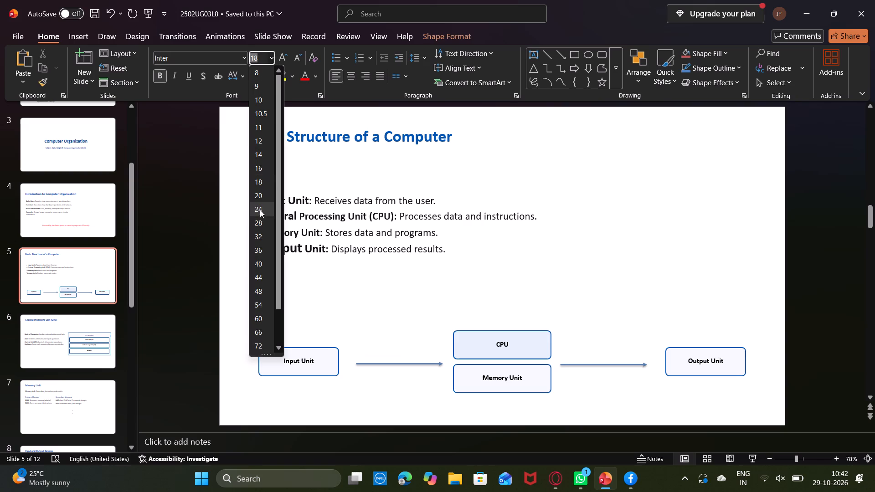
left_click_drag(260, 210, 266, 199)
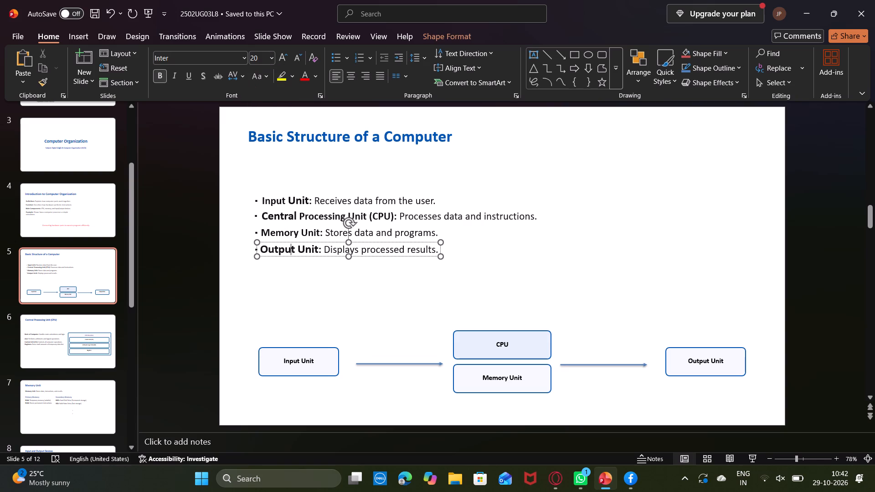
Set the font size of the word "Memory" in the Memory Unit line to 20.
left_click(284, 235)
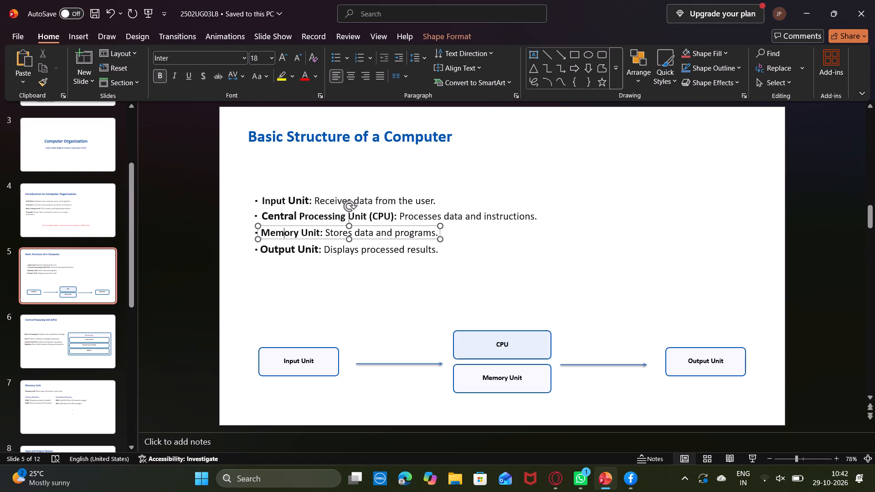
left_click(272, 57)
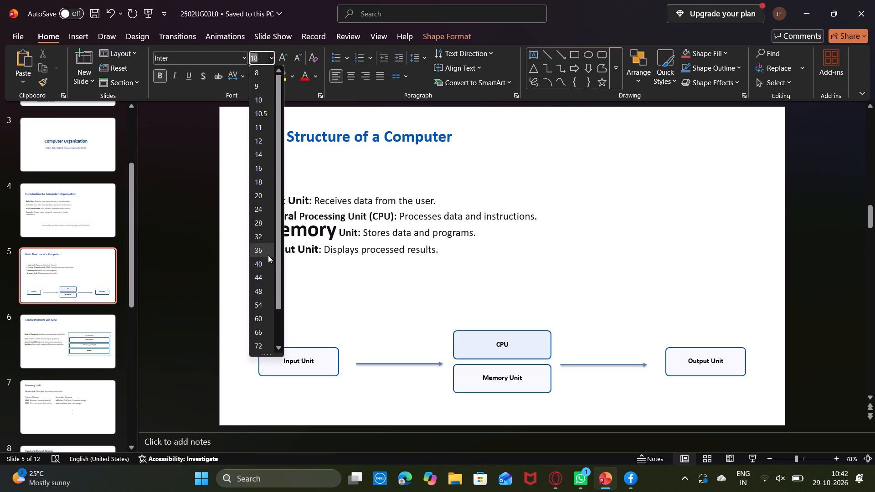
left_click(262, 196)
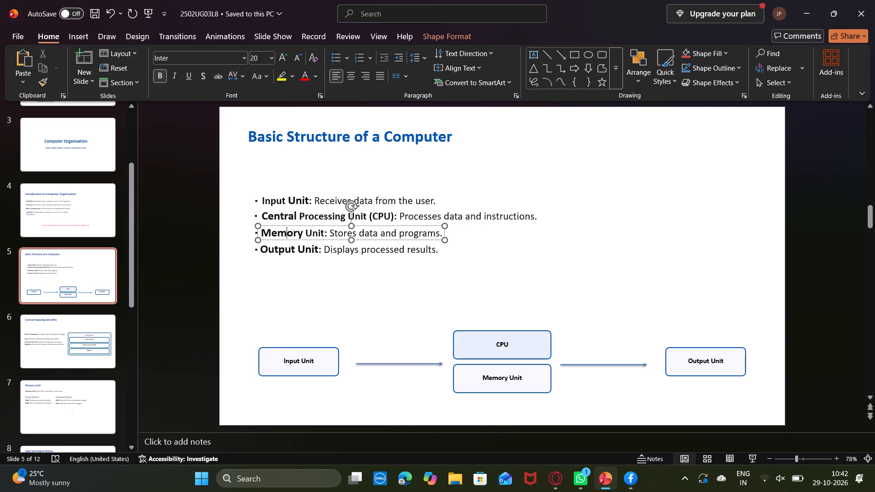
left_click(232, 214)
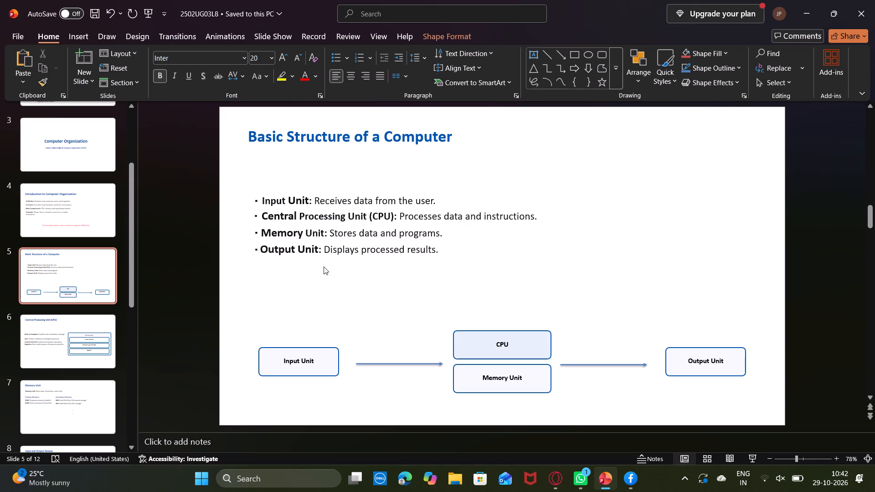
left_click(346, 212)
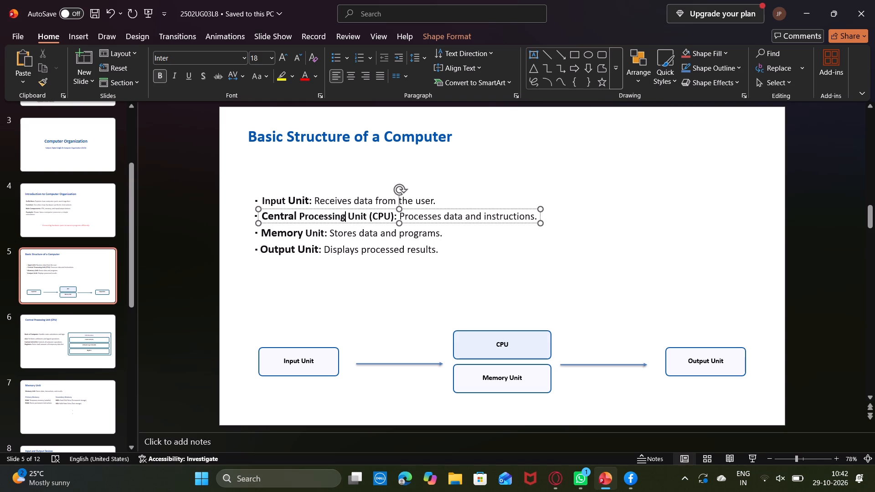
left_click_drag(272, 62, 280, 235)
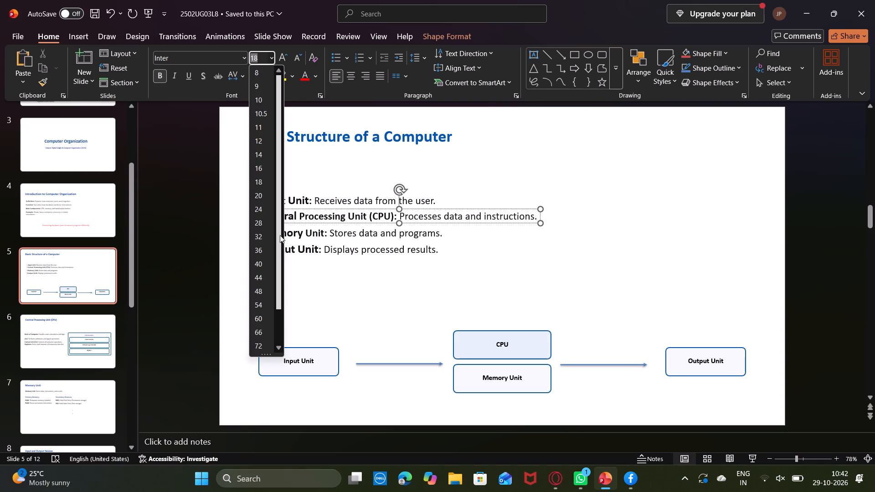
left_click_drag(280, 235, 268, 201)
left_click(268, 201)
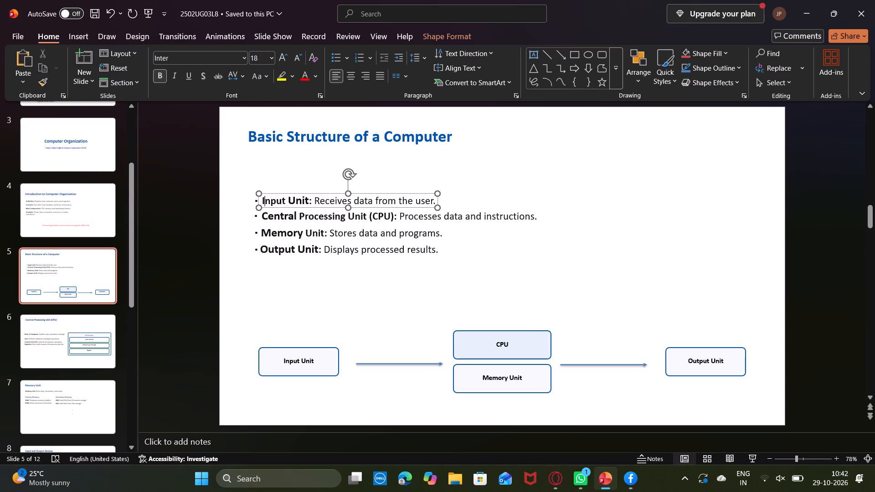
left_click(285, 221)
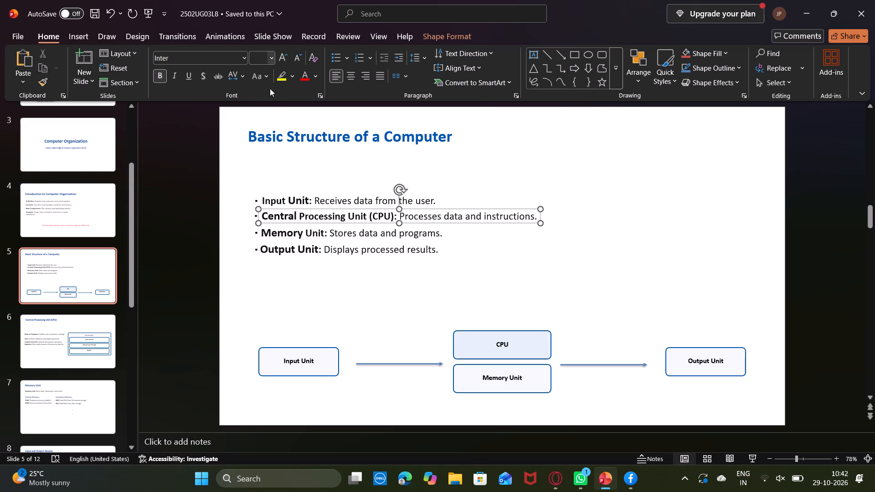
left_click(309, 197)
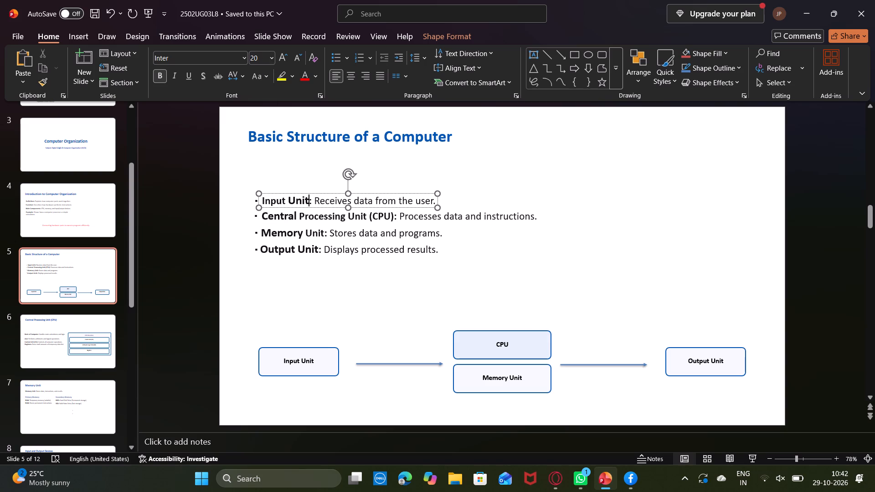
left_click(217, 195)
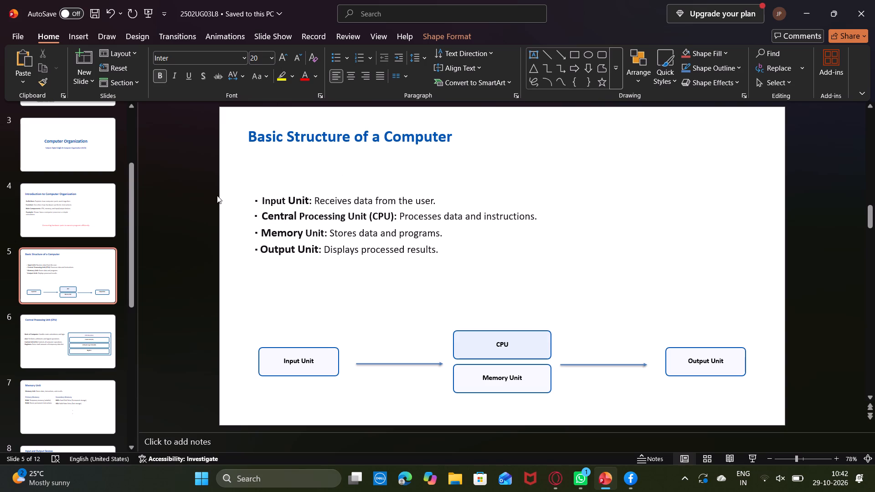
Move the slide title "Basic Structure of a Computer" down so it sits just above the Input Unit bullet line.
left_click_drag(307, 135, 312, 154)
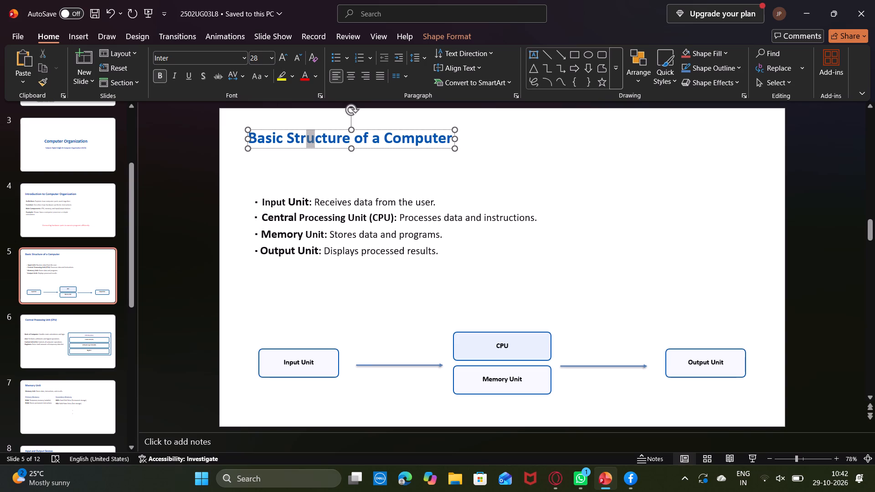
left_click_drag(312, 154, 324, 146)
left_click(324, 146)
left_click_drag(305, 147, 312, 176)
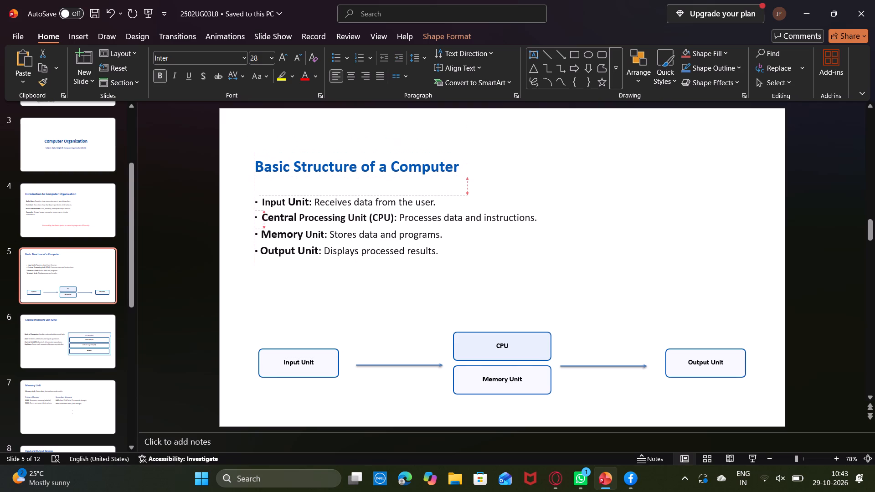
left_click_drag(312, 176, 301, 184)
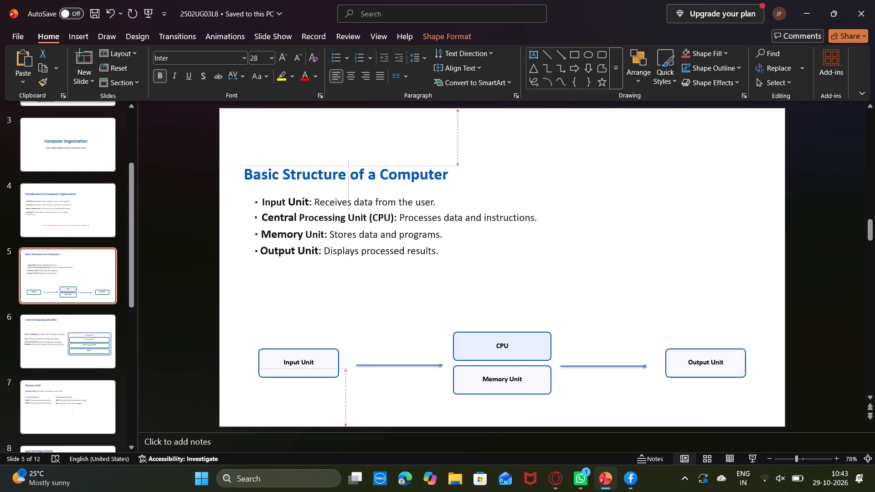
left_click_drag(301, 184, 300, 180)
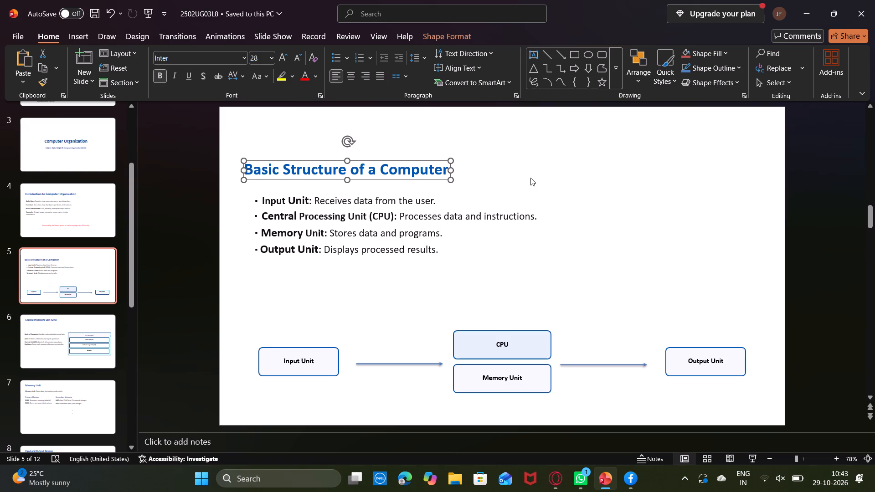
left_click(531, 177)
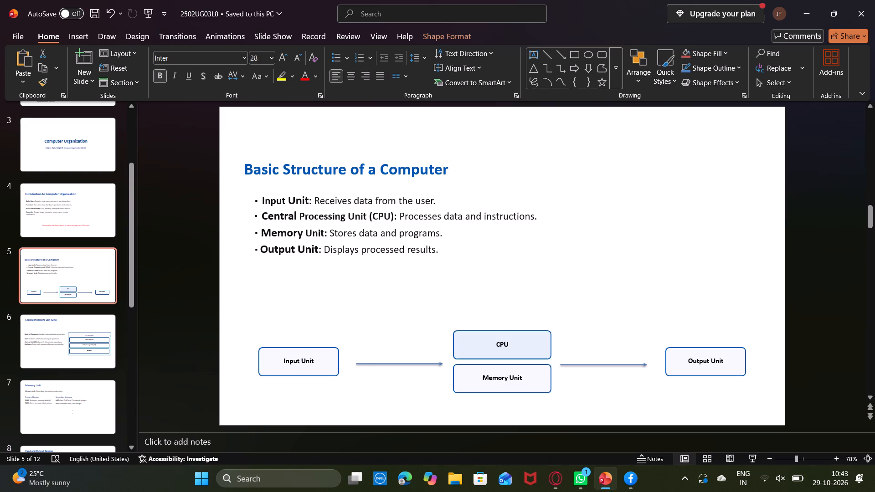
Move the diagram's "Input Unit" label straight up out of its box, into the space below the bullet list.
left_click(336, 363)
right_click_drag(336, 363, 338, 335)
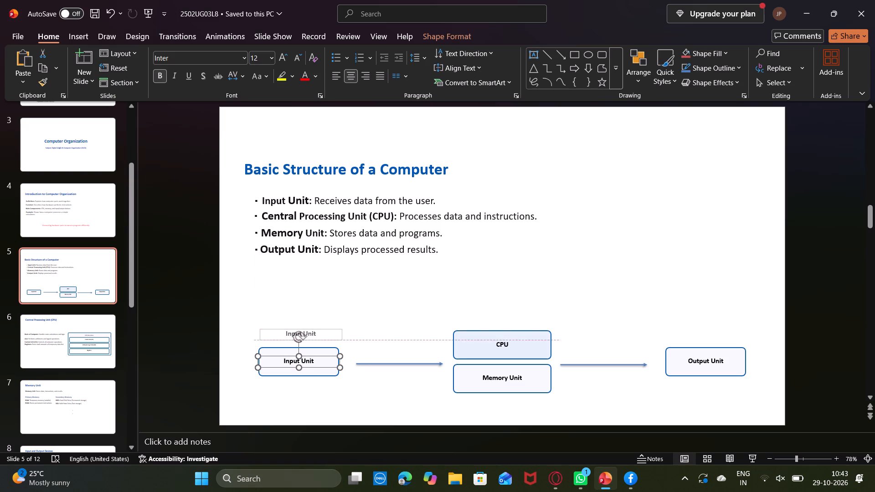
right_click_drag(338, 335, 336, 315)
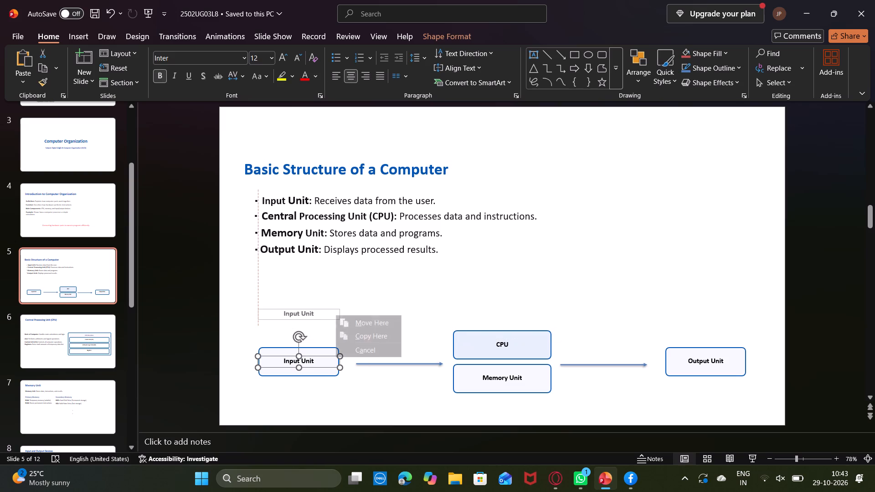
left_click(351, 317)
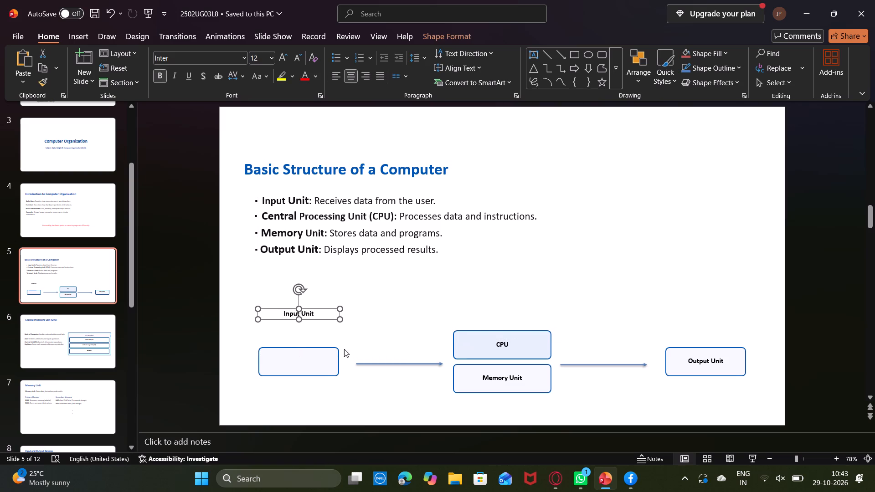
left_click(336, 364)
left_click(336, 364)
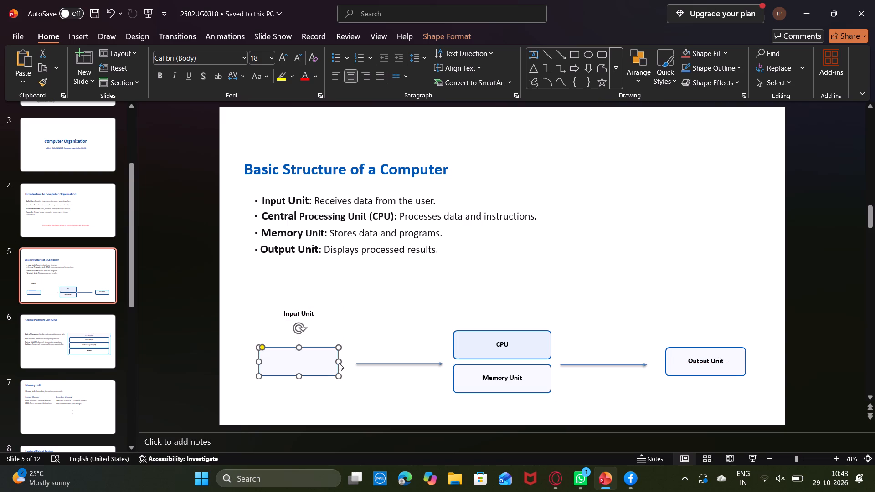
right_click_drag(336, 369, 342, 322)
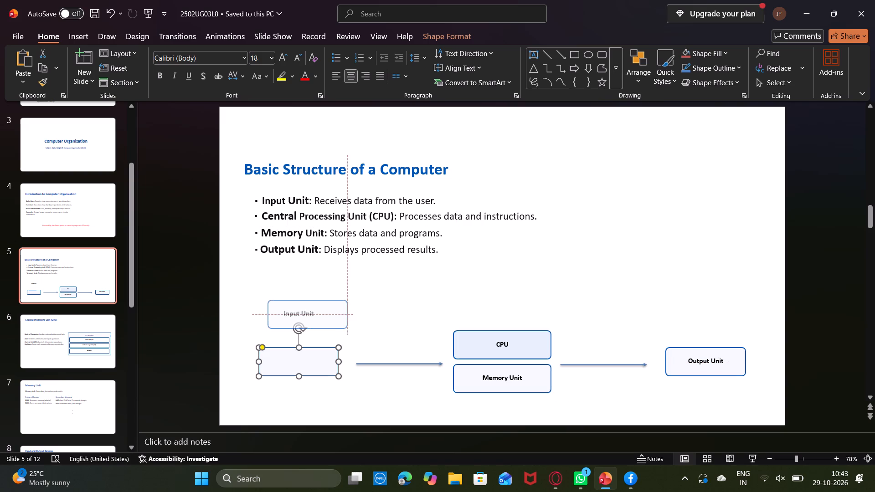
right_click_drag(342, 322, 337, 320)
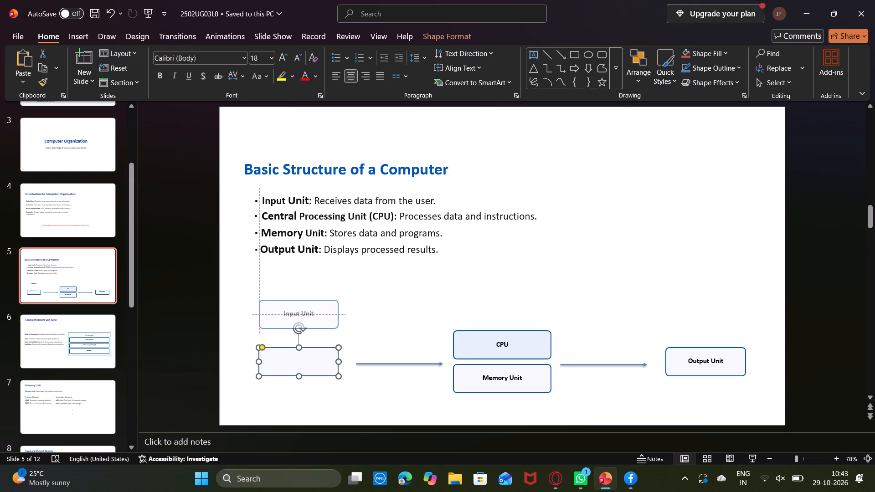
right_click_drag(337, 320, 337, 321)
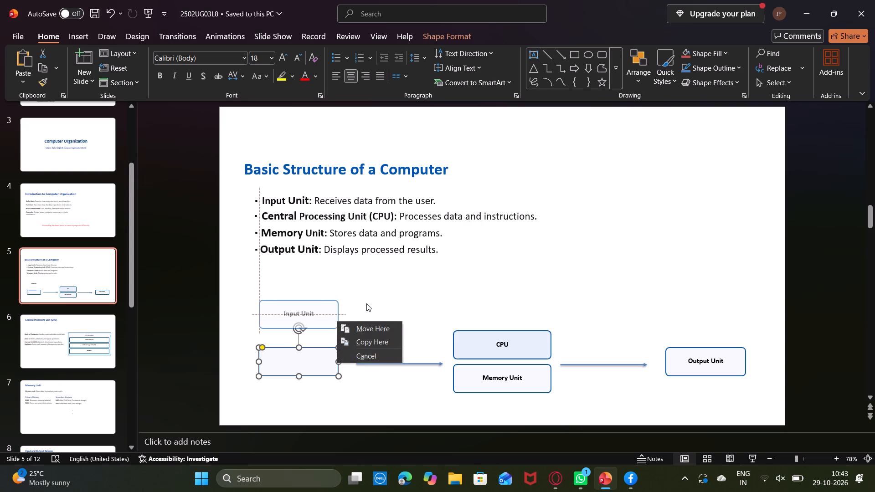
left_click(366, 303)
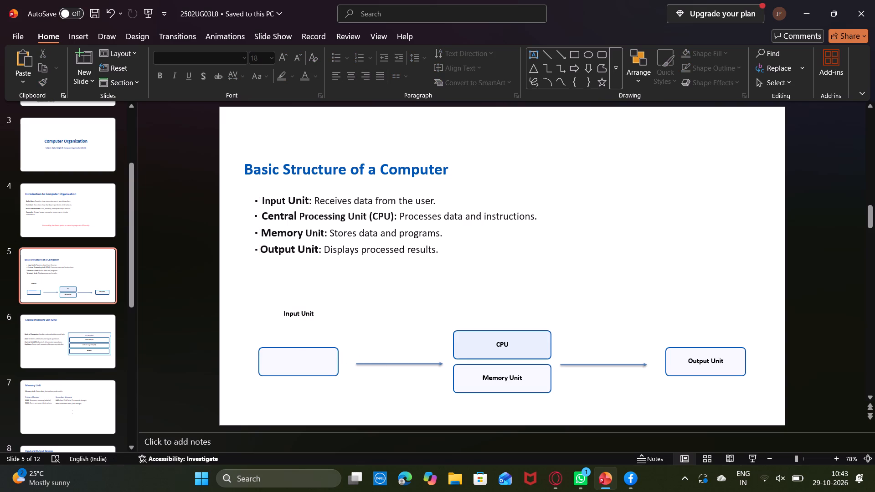
Move the emptied rounded box of the diagram straight up so it surrounds the "Input Unit" label again.
right_click_drag(337, 360, 337, 313)
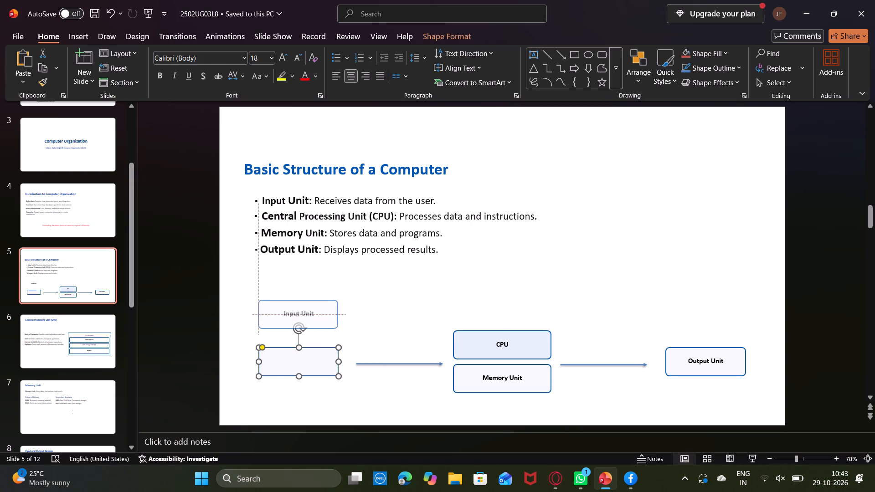
right_click_drag(337, 313, 339, 314)
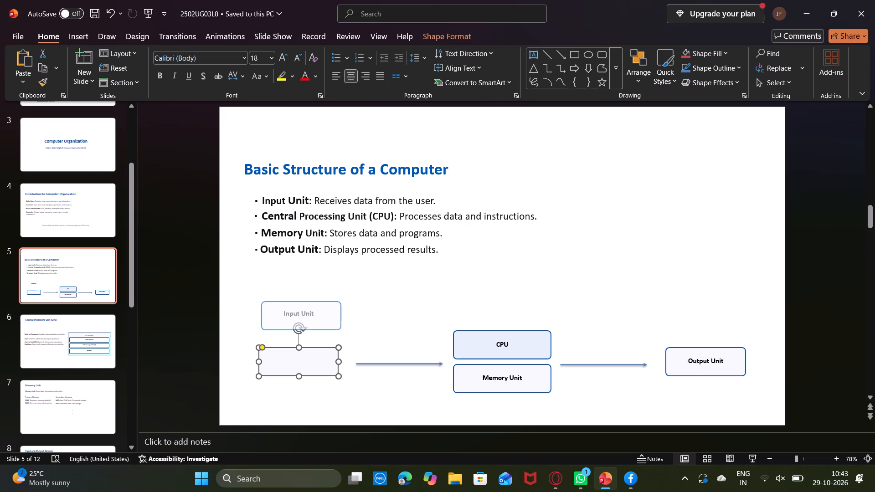
right_click_drag(339, 314, 335, 314)
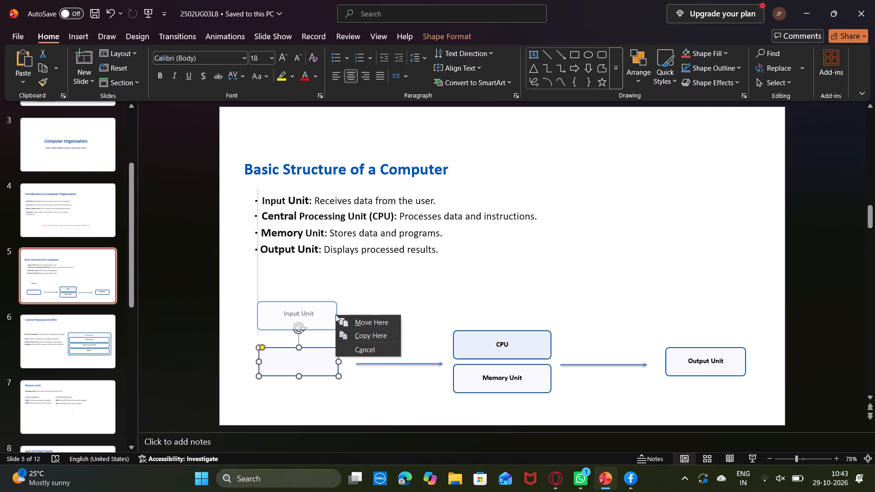
left_click(355, 321)
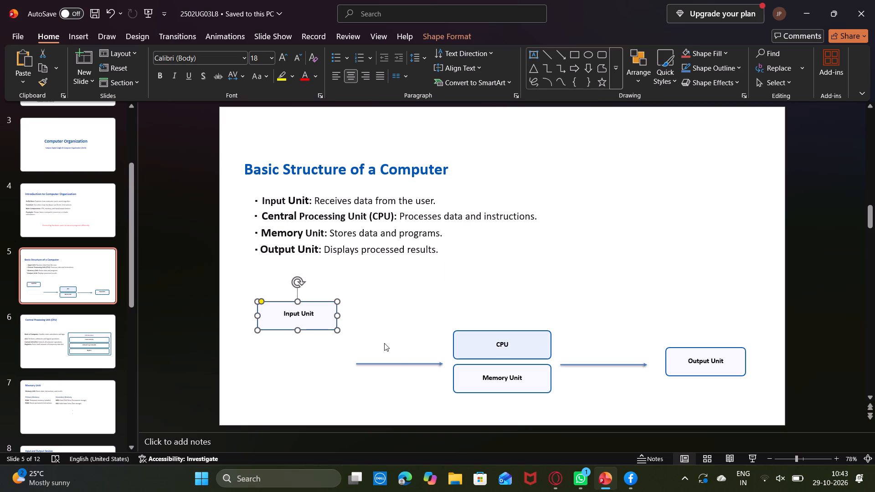
left_click(384, 343)
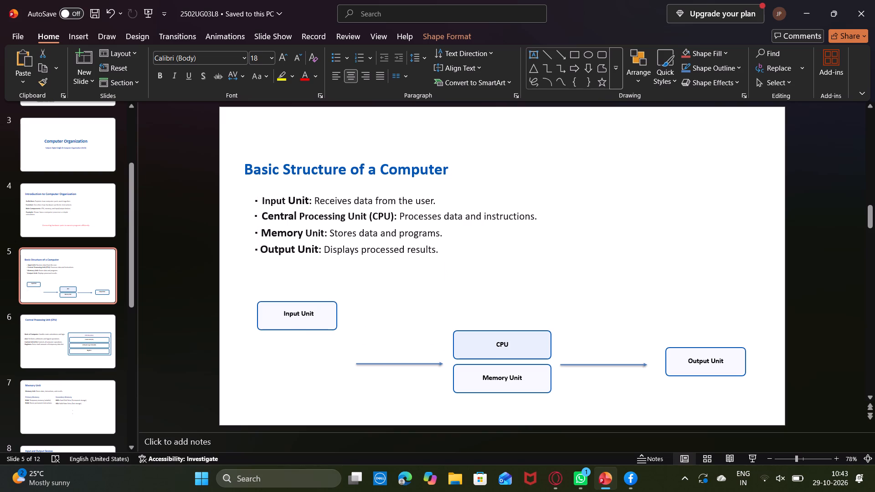
Move the diagram's first arrow up so it starts just beside the Input Unit box, level with the box's middle.
left_click_drag(386, 366, 379, 319)
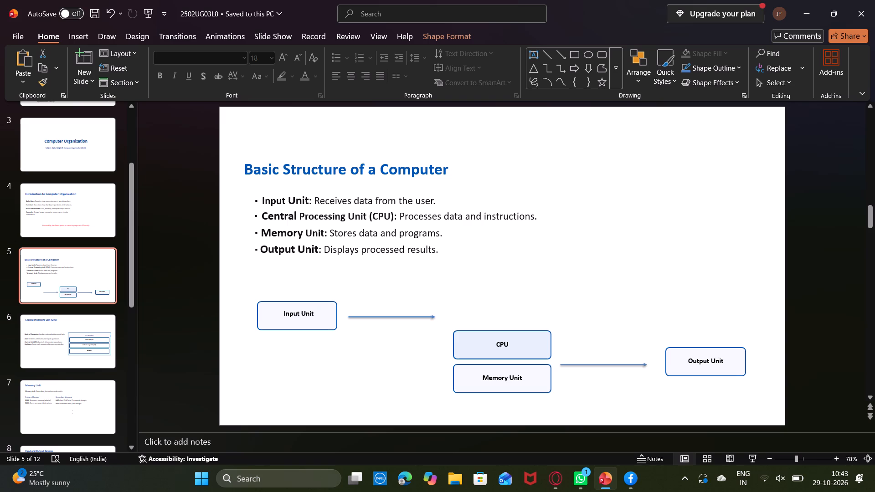
left_click_drag(379, 319, 376, 319)
left_click_drag(376, 319, 376, 318)
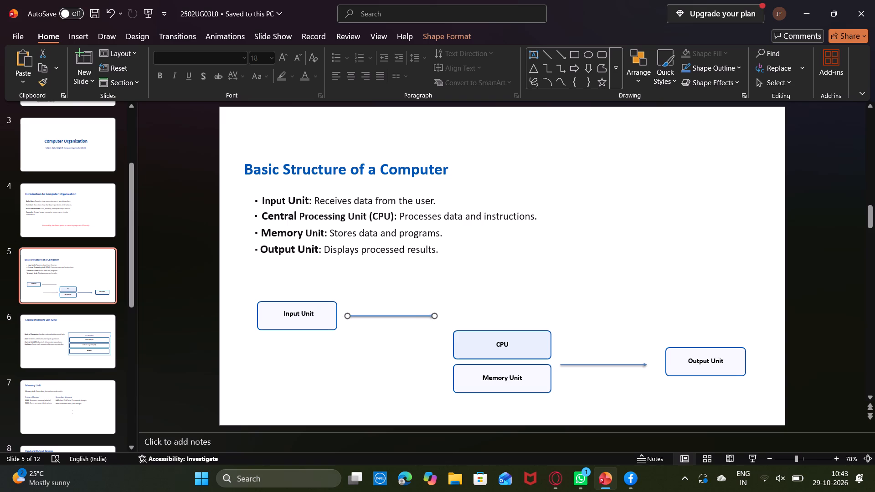
left_click(382, 328)
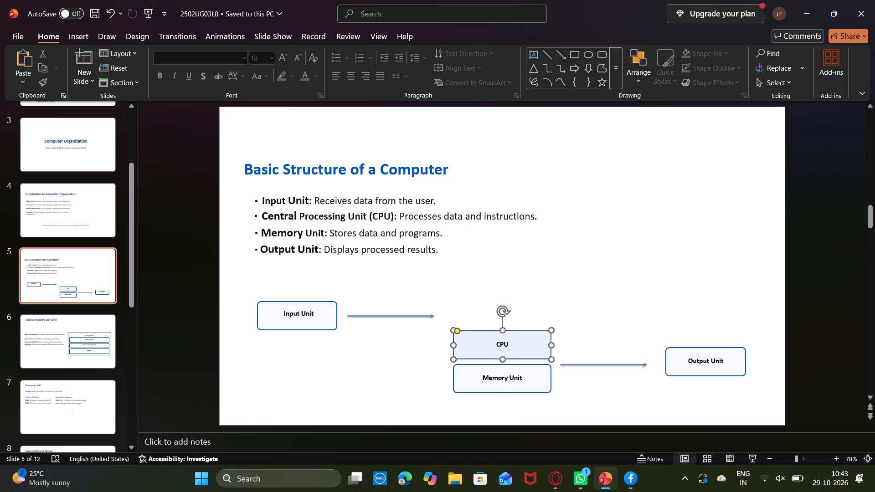
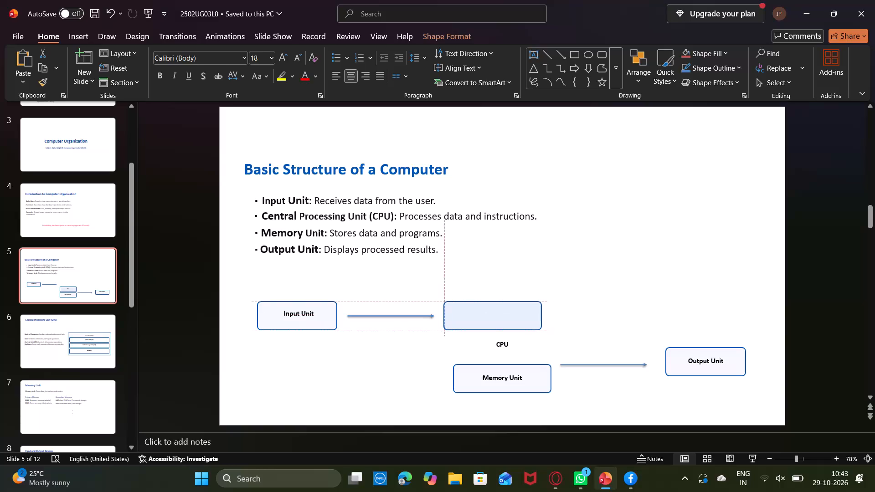
Move the "CPU" label up into the empty shaded box at the end of the first arrow.
left_click(501, 346)
left_click_drag(501, 346, 493, 328)
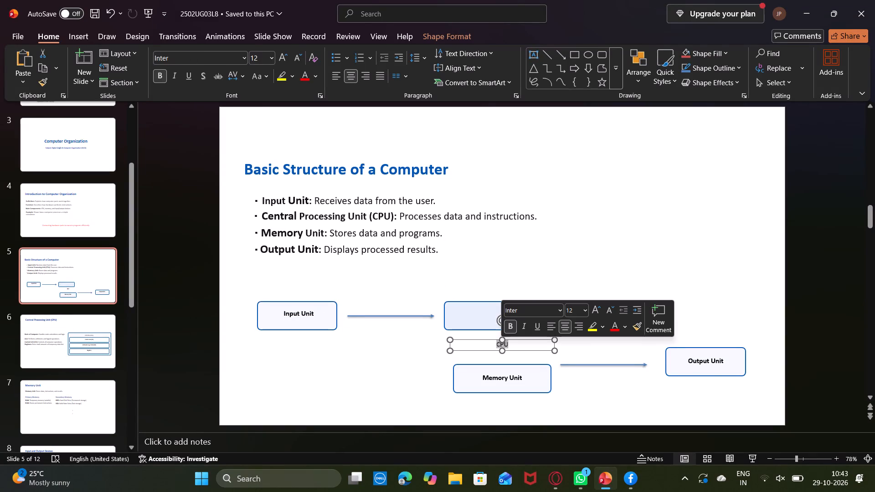
left_click_drag(493, 328, 491, 344)
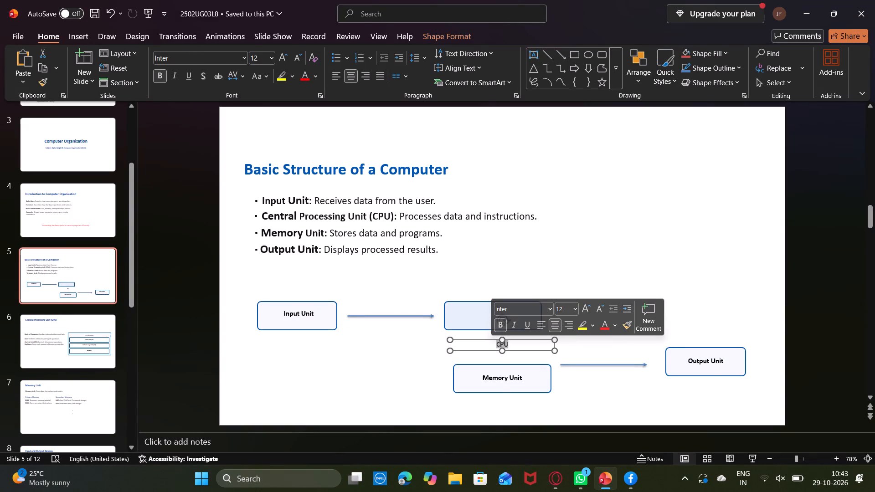
left_click_drag(528, 350, 515, 321)
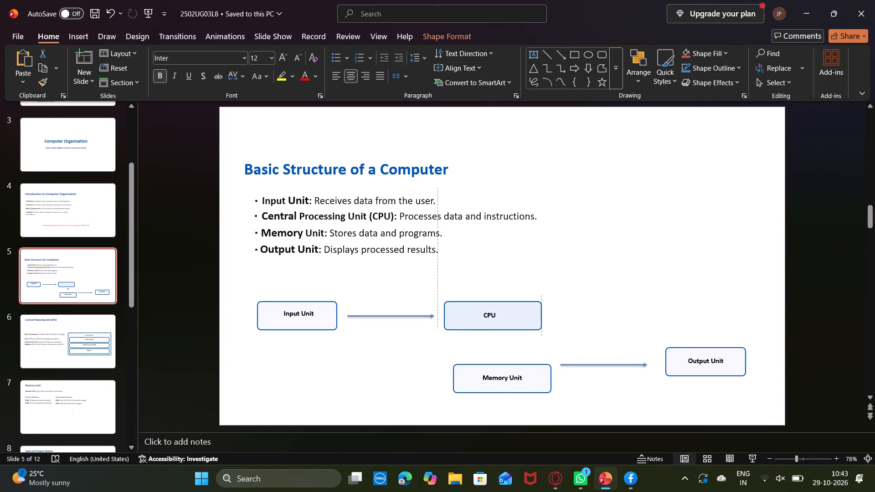
left_click_drag(515, 321, 515, 321)
Move the Memory Unit box and its label up so they sit directly beneath the CPU box.
left_click(533, 364)
left_click_drag(533, 364, 526, 336)
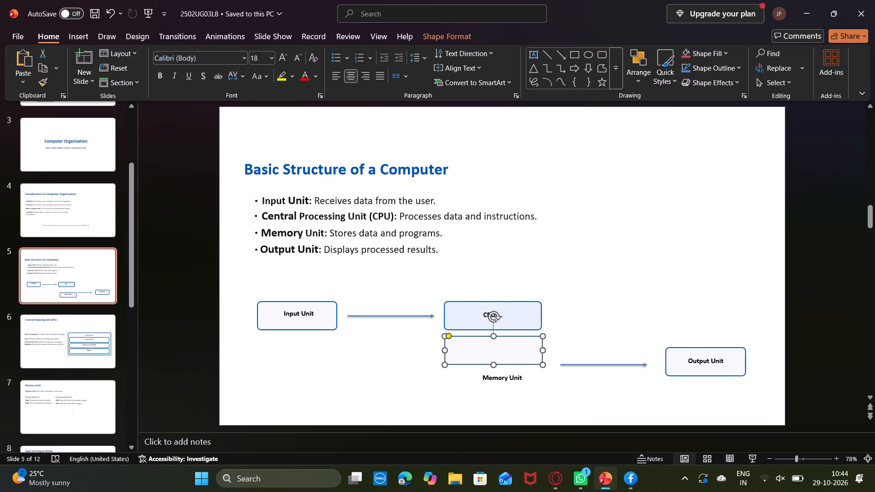
left_click(511, 382)
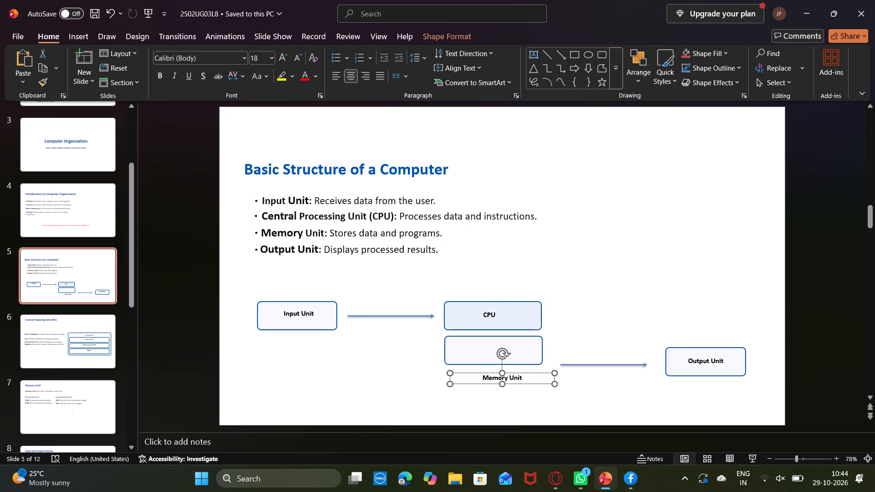
left_click_drag(513, 371, 507, 344)
left_click(508, 284)
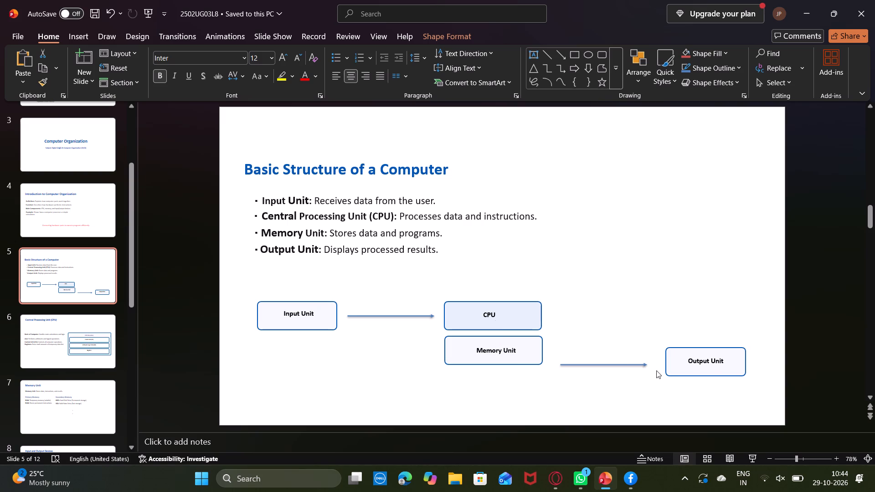
Move the diagram's second arrow up so it starts just beside the CPU box, level with the first arrow.
left_click_drag(621, 367, 617, 328)
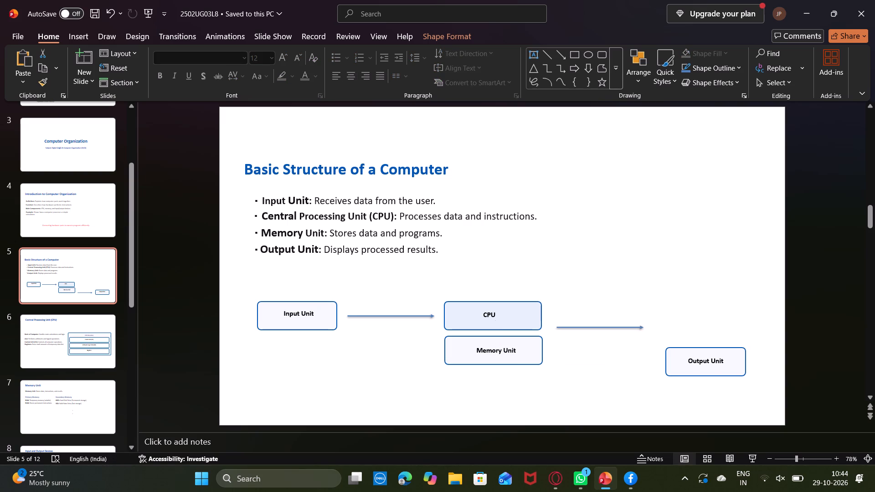
left_click_drag(617, 328, 614, 320)
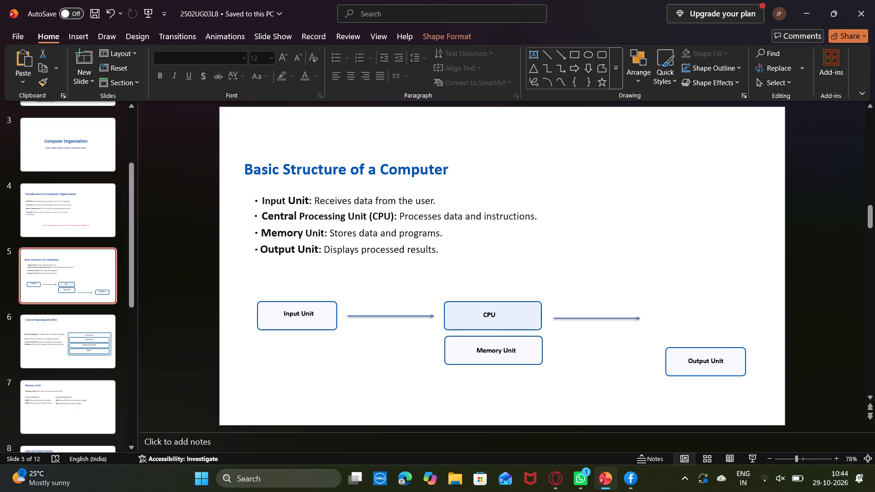
left_click_drag(614, 320, 613, 319)
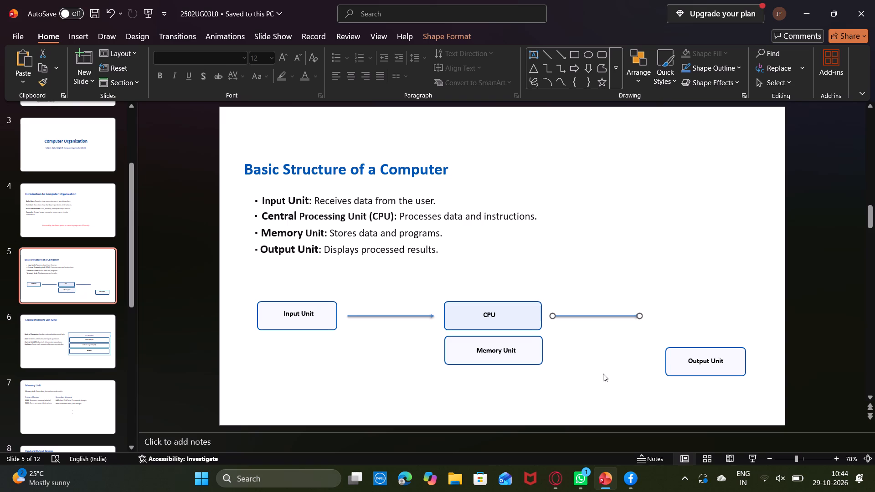
left_click(603, 374)
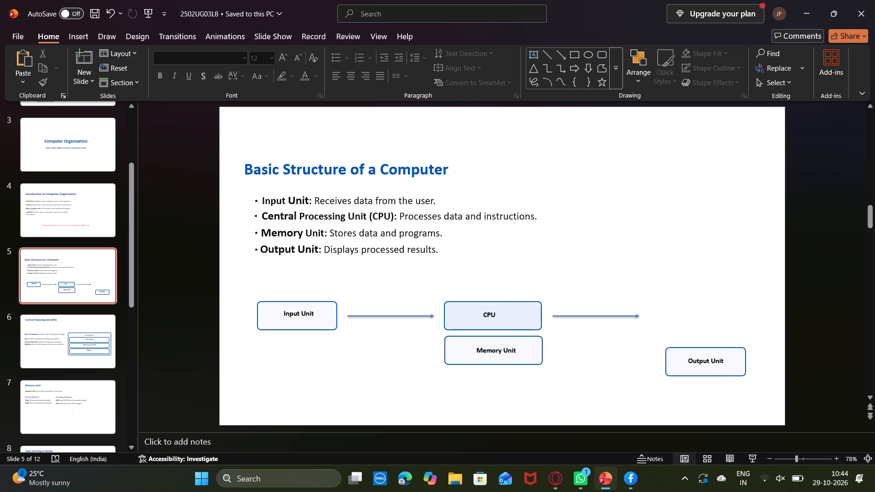
Move the "Output Unit" label and its rounded box up in line with the CPU box and second arrow.
left_click_drag(719, 365, 712, 323)
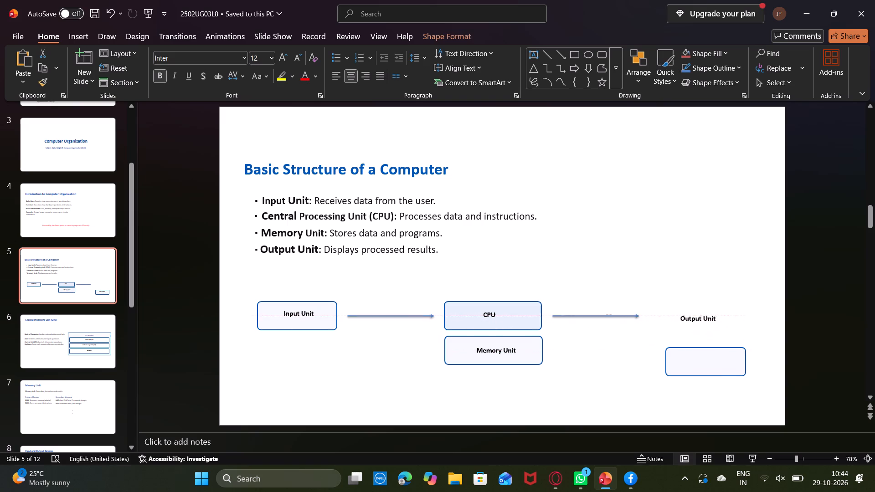
left_click_drag(712, 323, 712, 320)
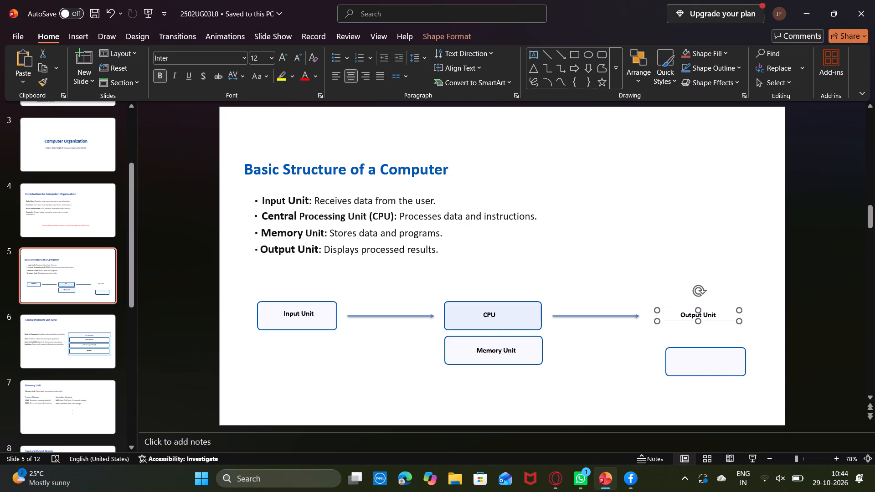
left_click_drag(712, 349, 704, 303)
left_click(668, 387)
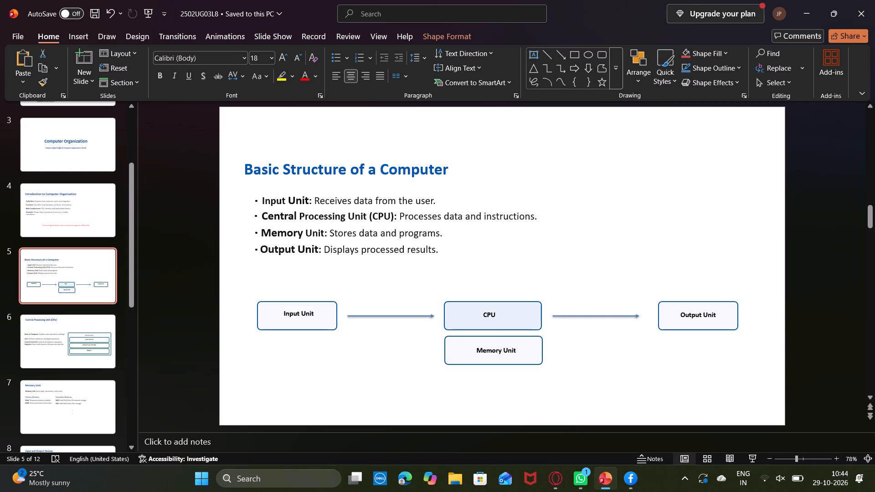
left_click_drag(697, 315, 680, 349)
left_click(680, 349)
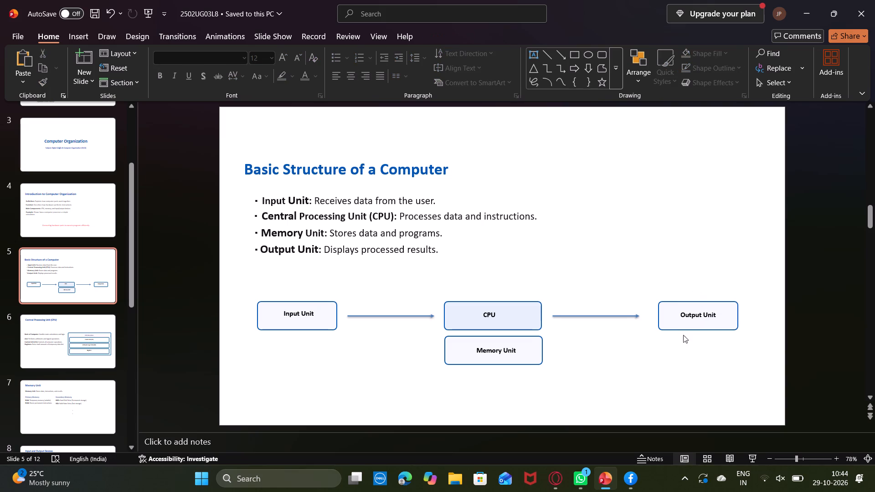
Shift the Output Unit box closer to the second arrow's tip and centre its label inside, level with the "Input Unit" label.
left_click(691, 318)
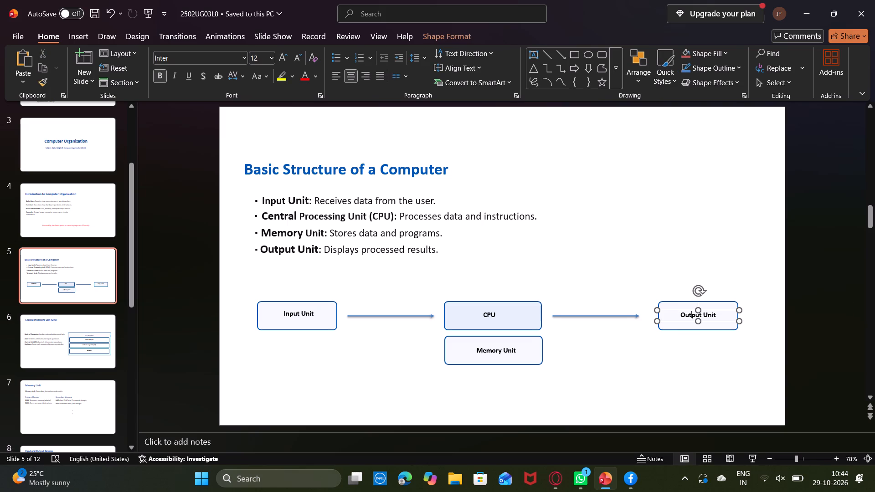
left_click_drag(690, 319, 667, 320)
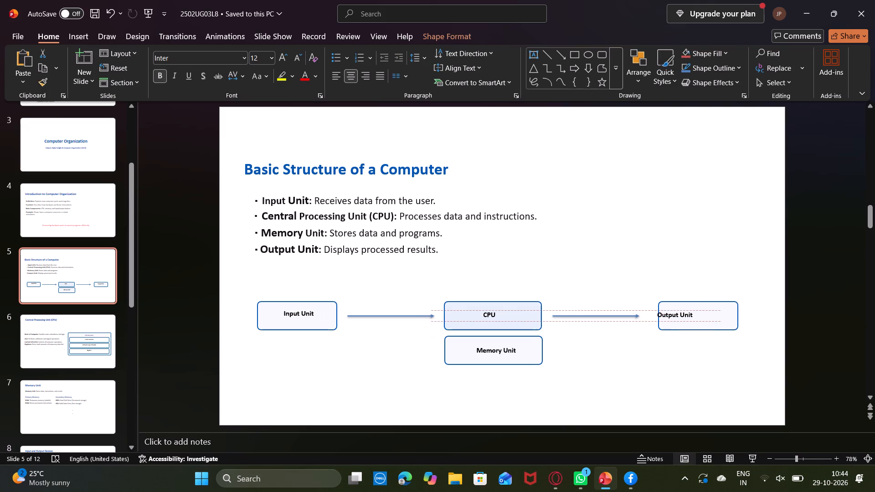
left_click_drag(667, 320, 673, 321)
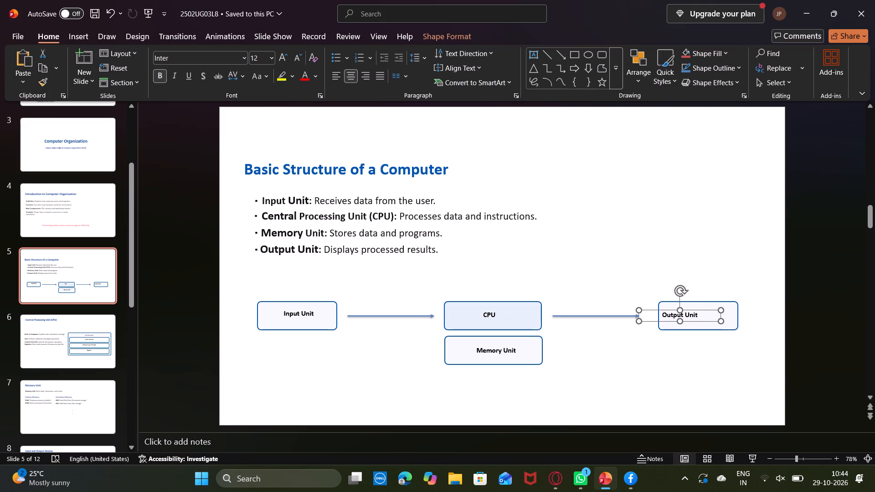
left_click_drag(669, 330, 660, 330)
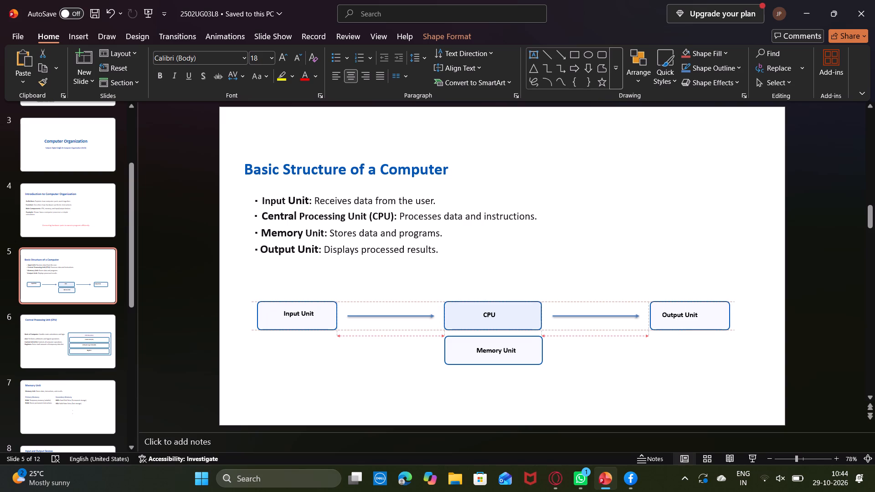
left_click_drag(660, 330, 655, 329)
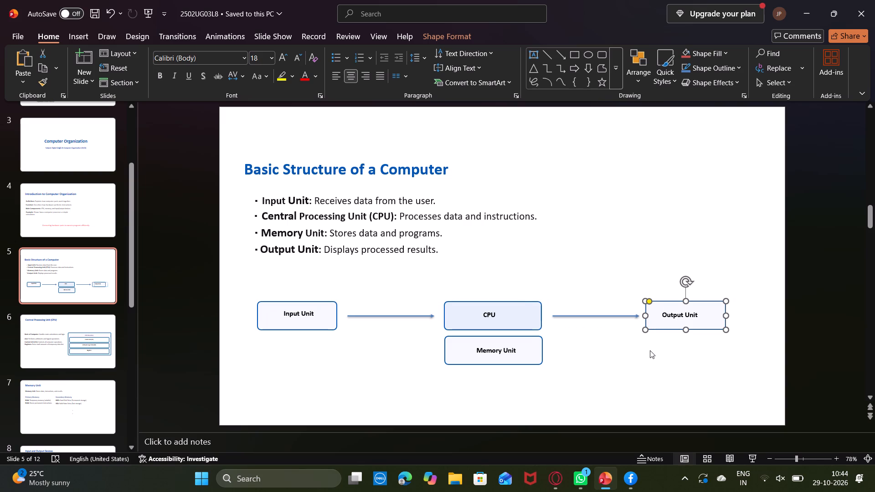
left_click(650, 358)
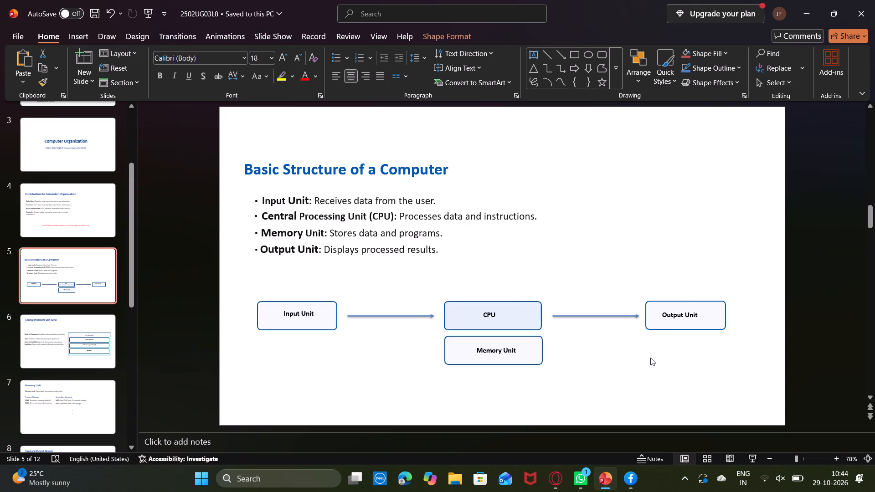
left_click_drag(677, 315, 689, 318)
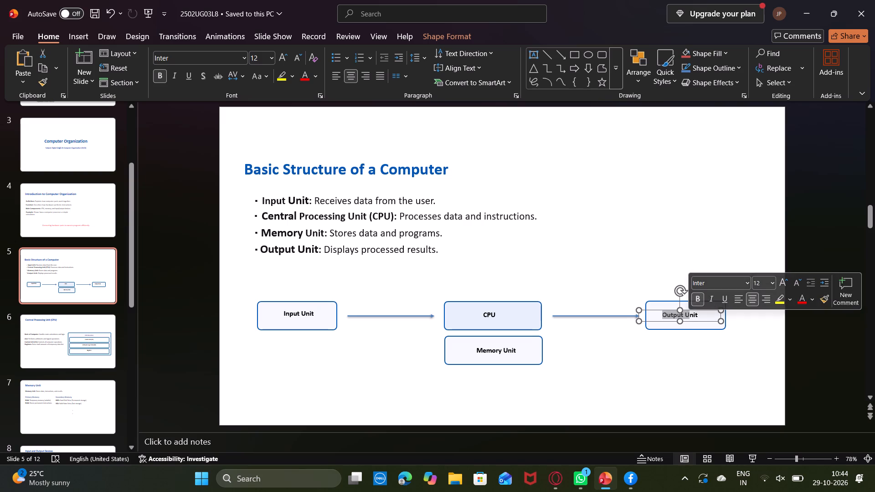
left_click_drag(704, 320, 706, 319)
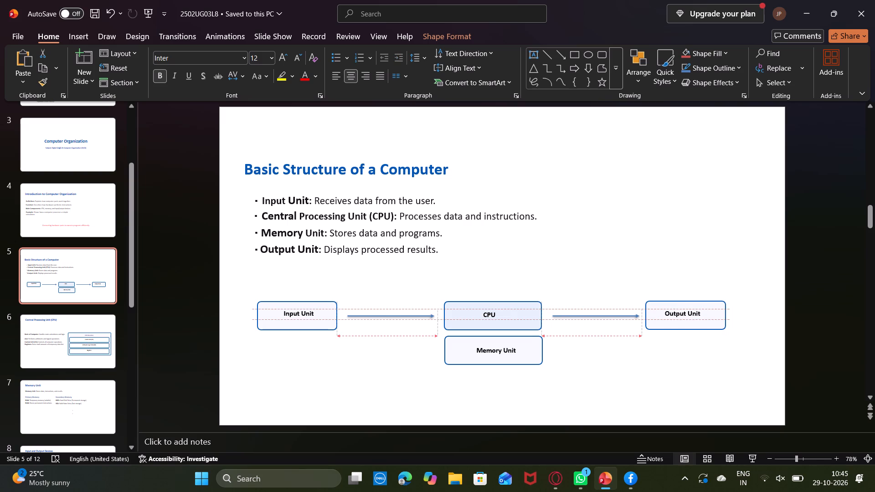
left_click_drag(706, 319, 710, 319)
left_click(712, 265)
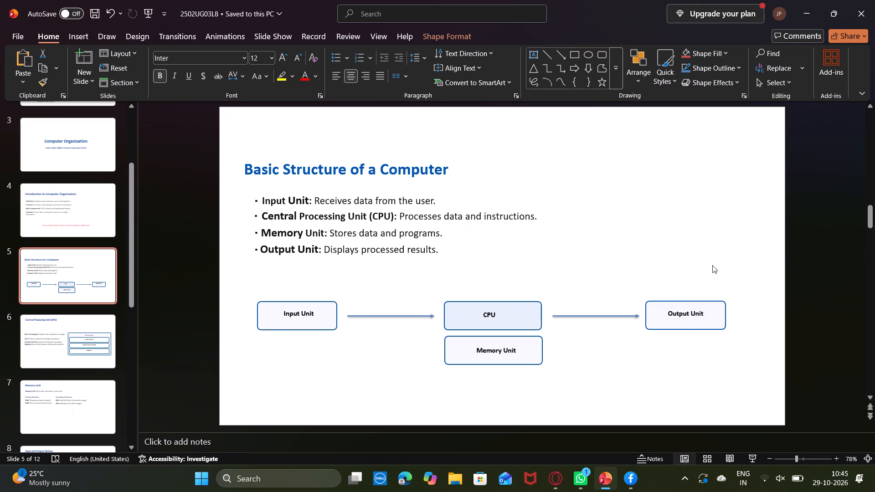
left_click(625, 241)
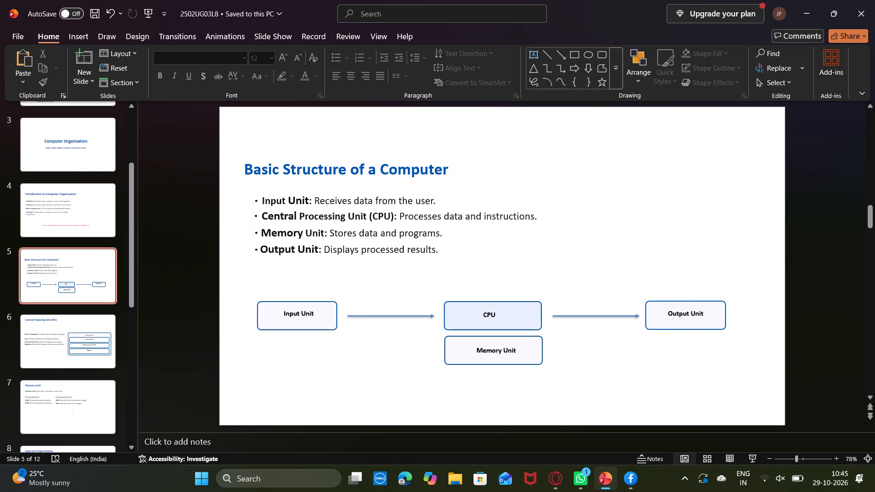
On slide 6, move the title "Central Processing Unit (CPU)" down closer to the "Brain of Computer" line.
left_click(84, 335)
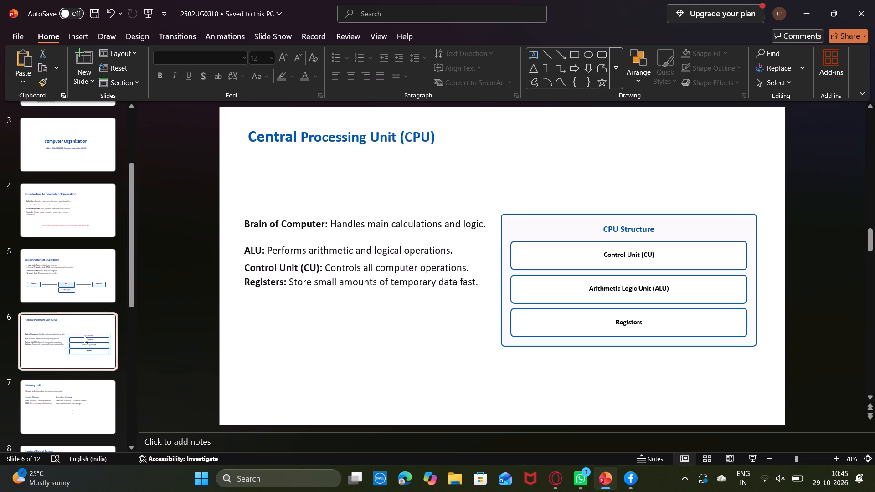
left_click(274, 136)
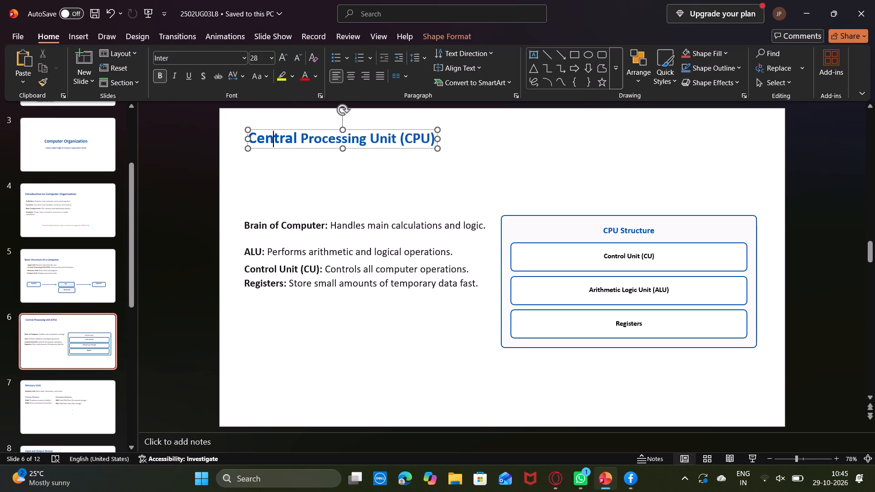
left_click_drag(293, 150, 294, 173)
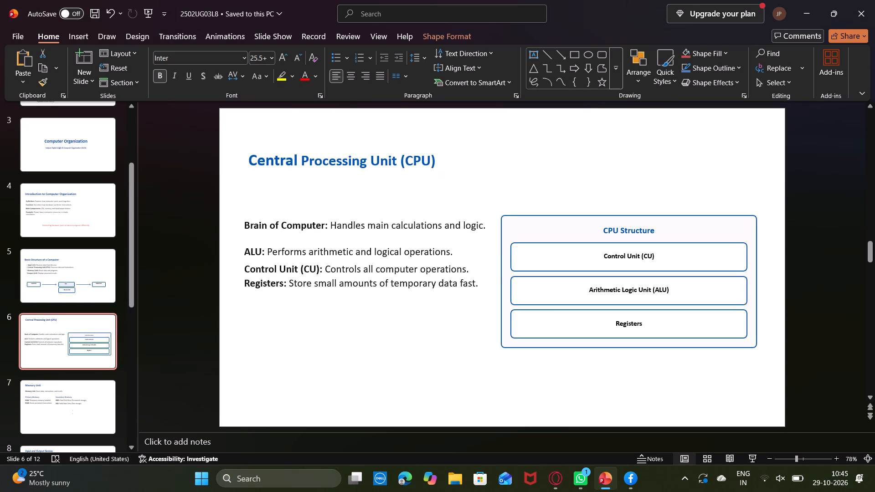
left_click_drag(294, 173, 297, 181)
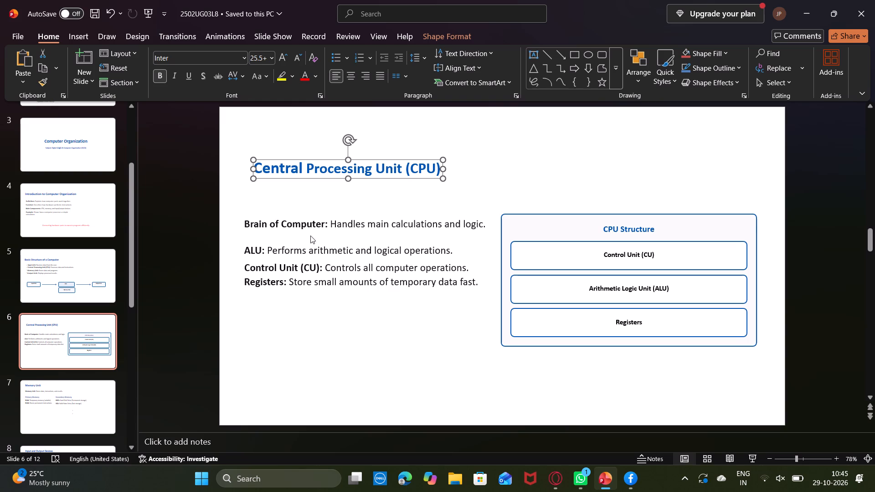
left_click_drag(326, 237, 333, 220)
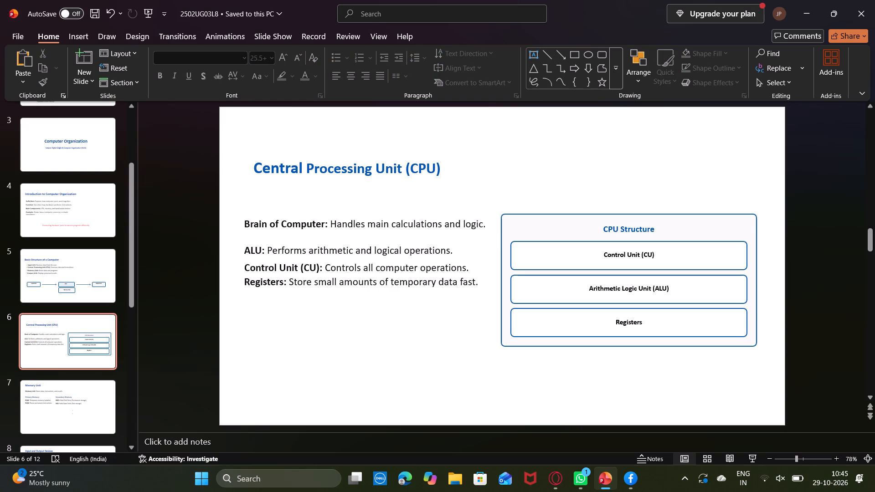
left_click(457, 220)
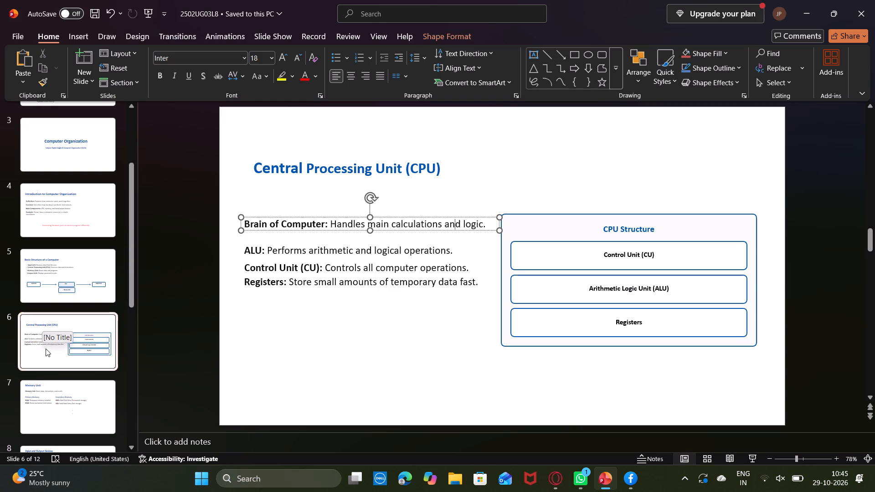
Look through the Memory Unit, Conclusion, References and Thank you slides to check their layout.
left_click(45, 379)
left_click(45, 400)
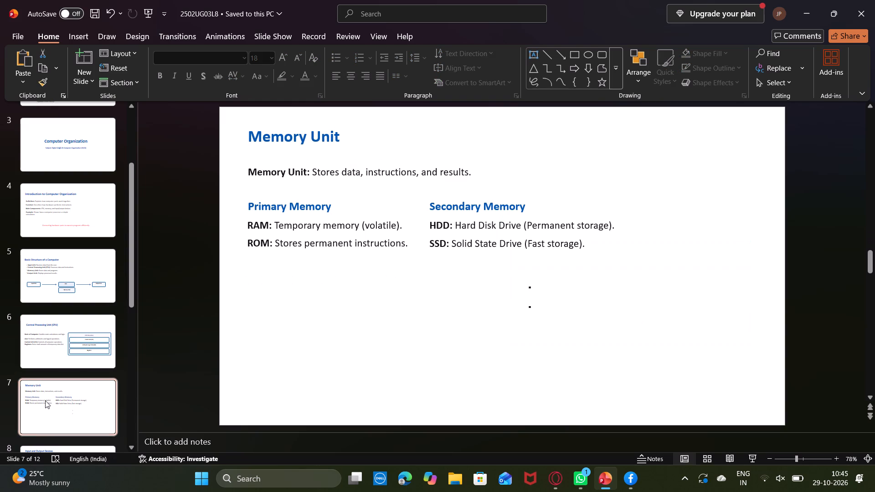
scroll(45, 400, "down", 2)
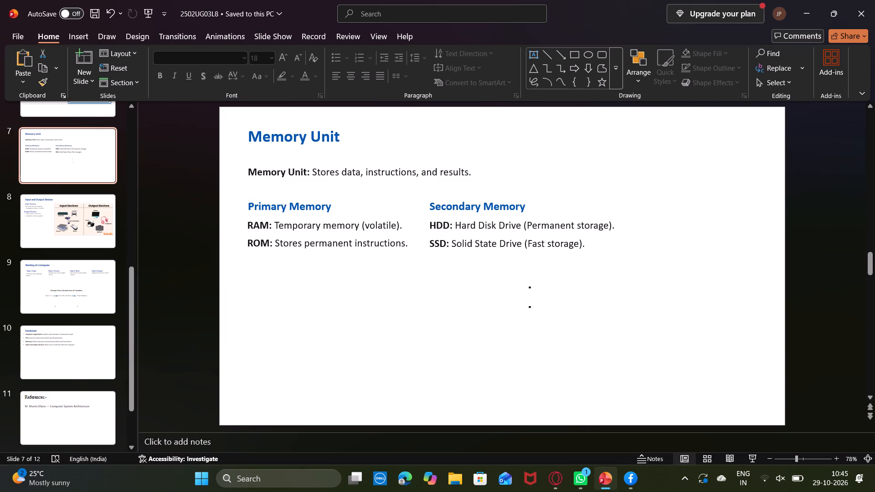
left_click(67, 362)
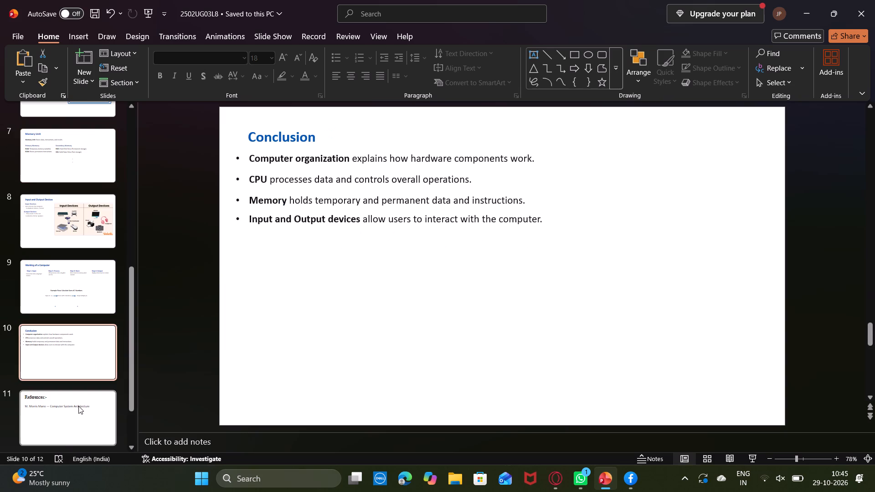
left_click(78, 406)
scroll(85, 364, "down", 3)
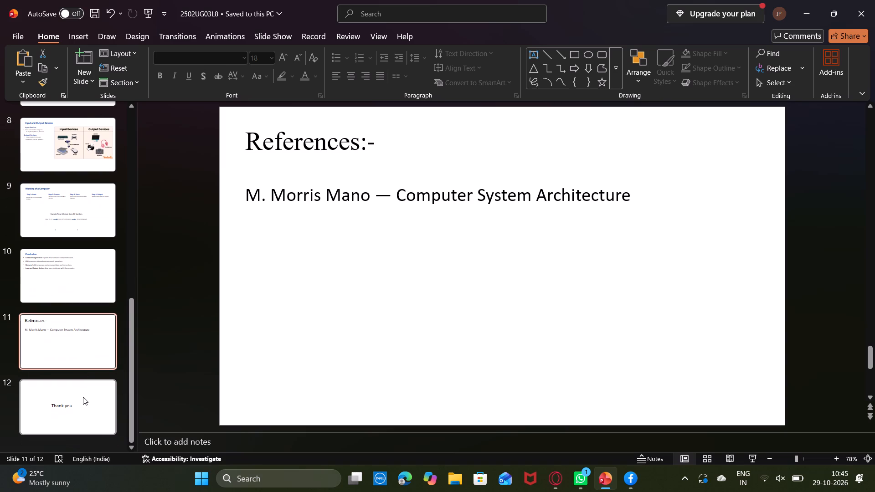
left_click(83, 399)
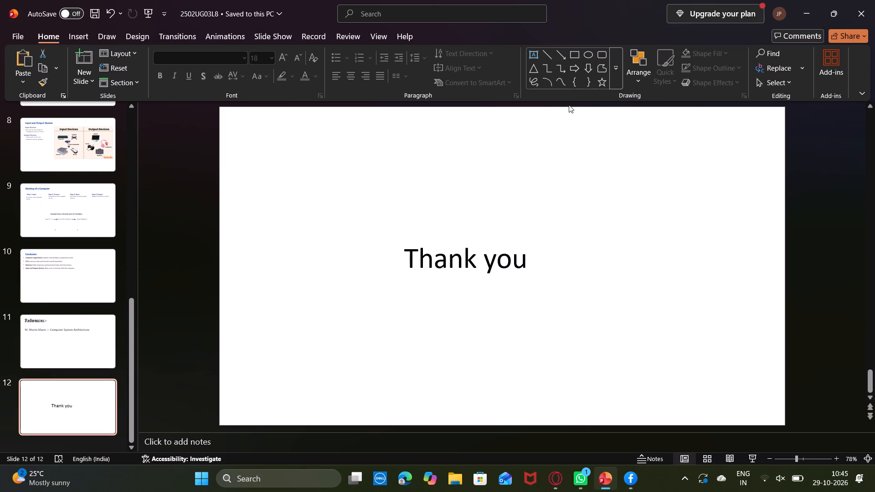
Play the slide show from the first slide through to the end to check every slide full screen, and exit it.
left_click(336, 24)
scroll(299, 157, "up", 6)
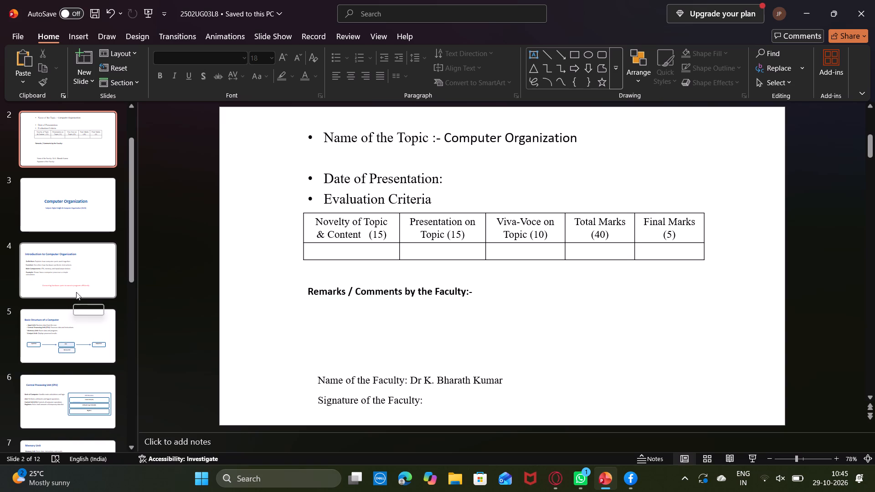
left_click(67, 208)
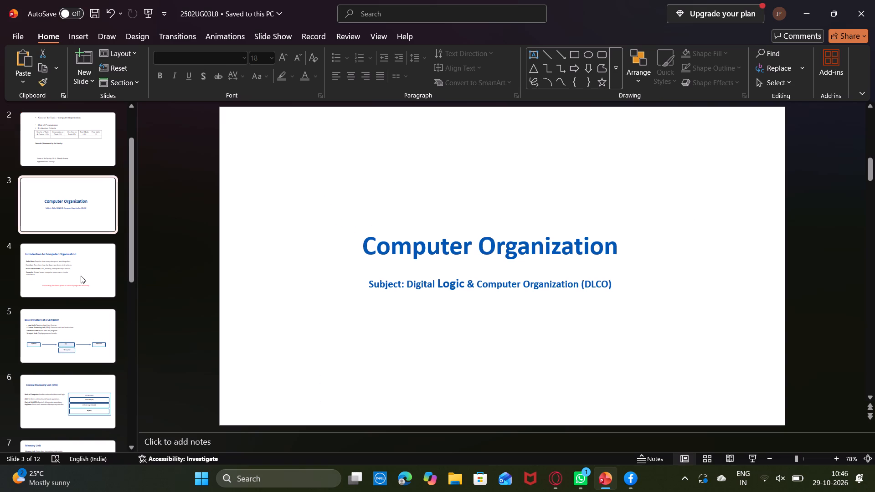
left_click(255, 33)
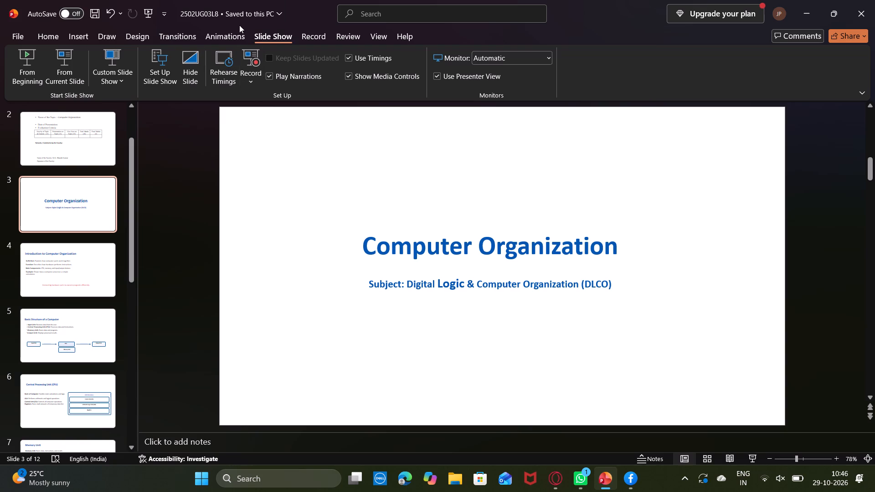
left_click(43, 69)
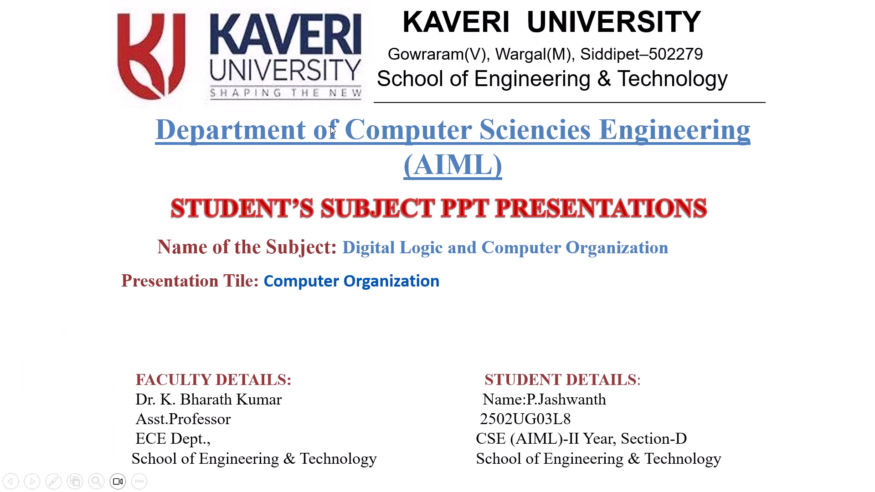
key("Right")
key("Right")
key("Right")
key("Right")
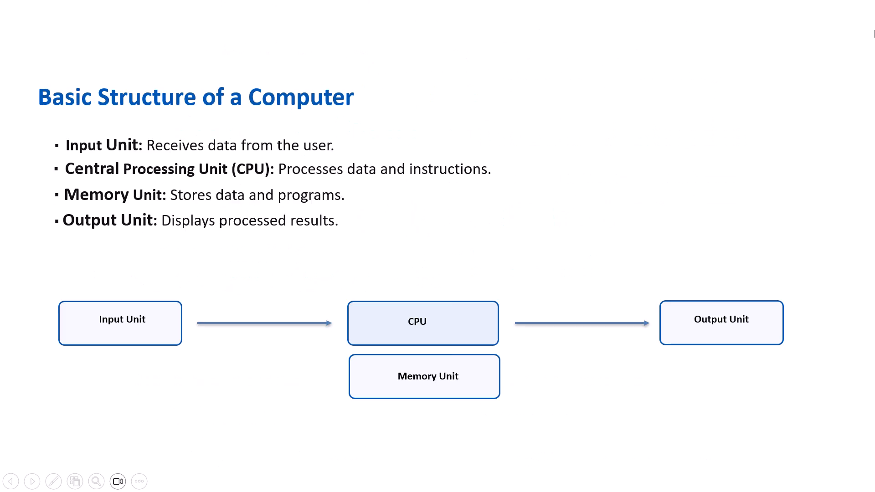
key("Right")
key("Right")
key("Right")
key("Right")
key("Right")
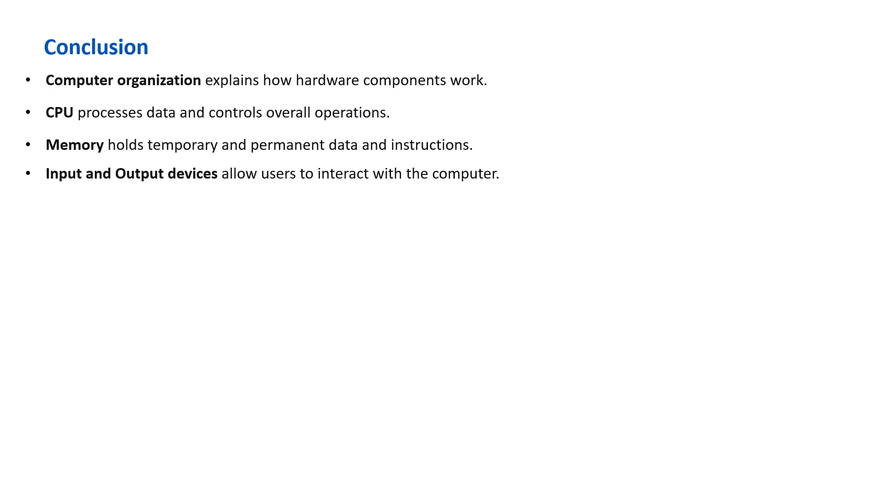
key("Right")
key("Right")
key("Right")
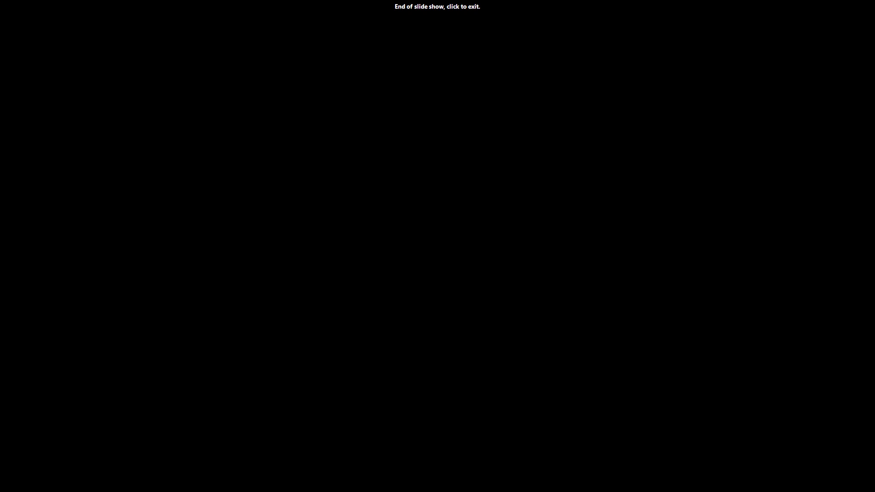
left_click(874, 5)
key("Left")
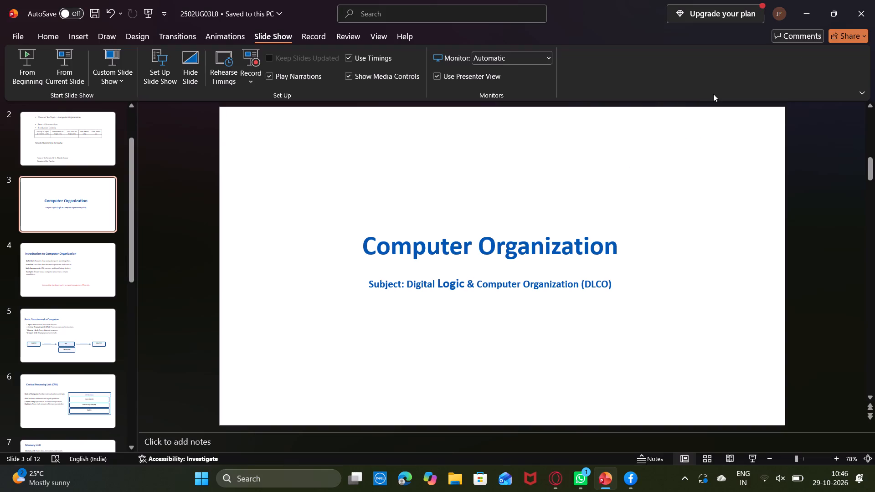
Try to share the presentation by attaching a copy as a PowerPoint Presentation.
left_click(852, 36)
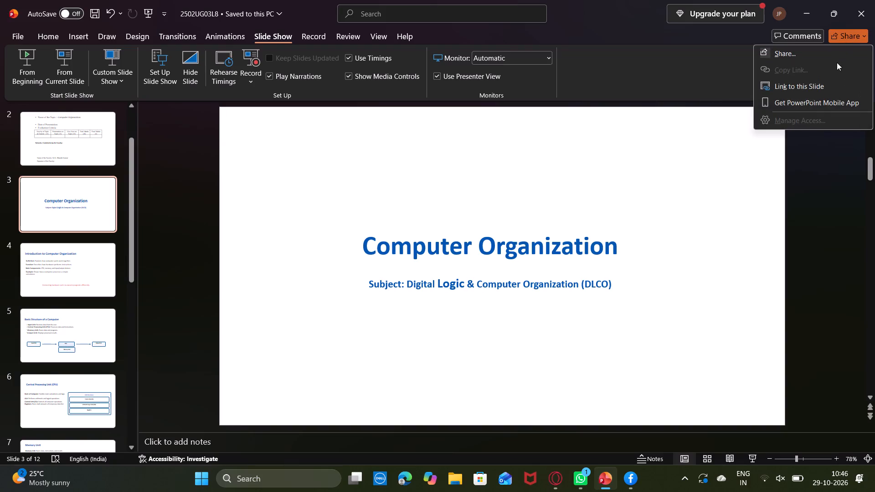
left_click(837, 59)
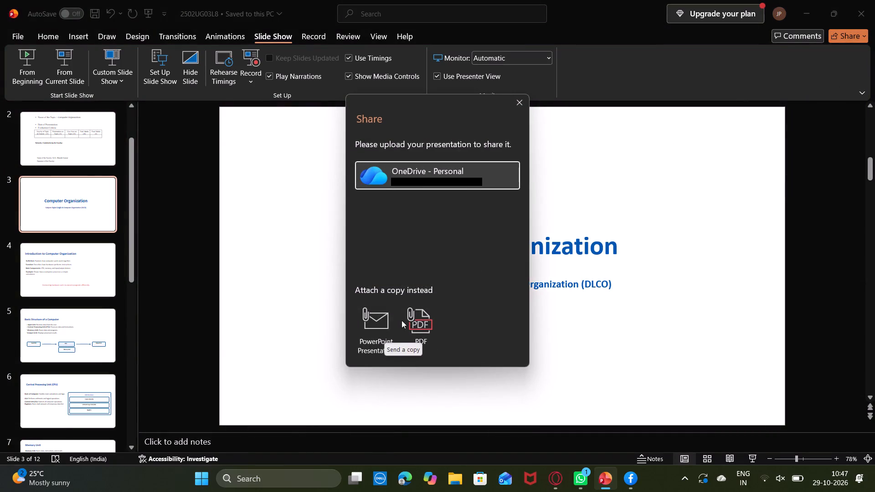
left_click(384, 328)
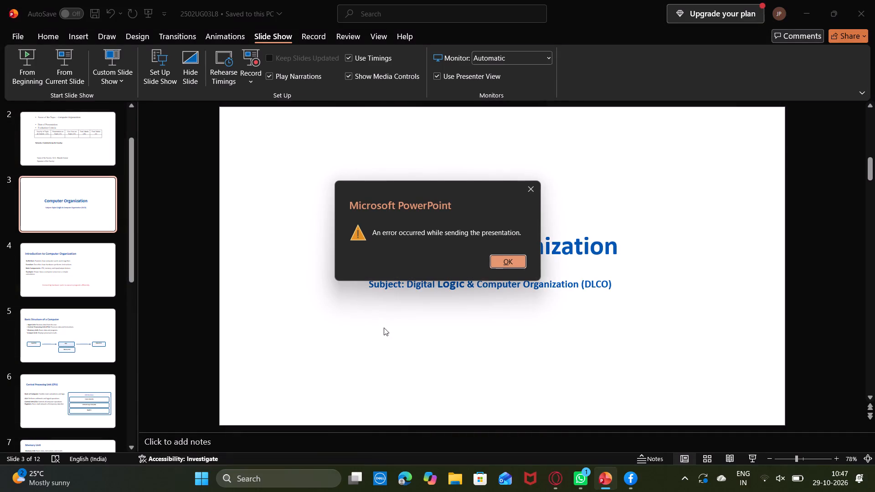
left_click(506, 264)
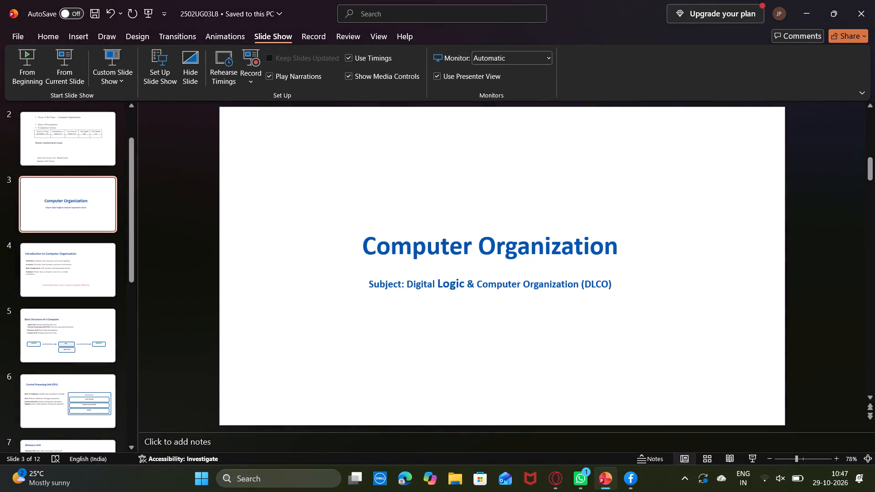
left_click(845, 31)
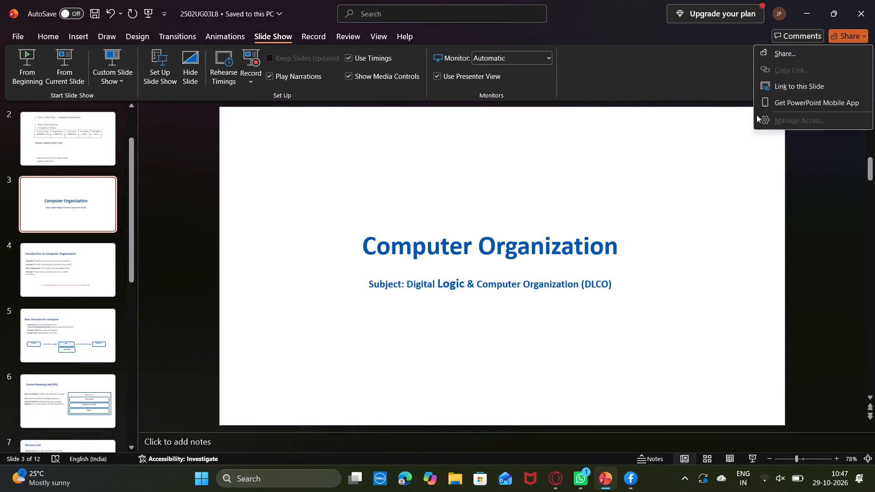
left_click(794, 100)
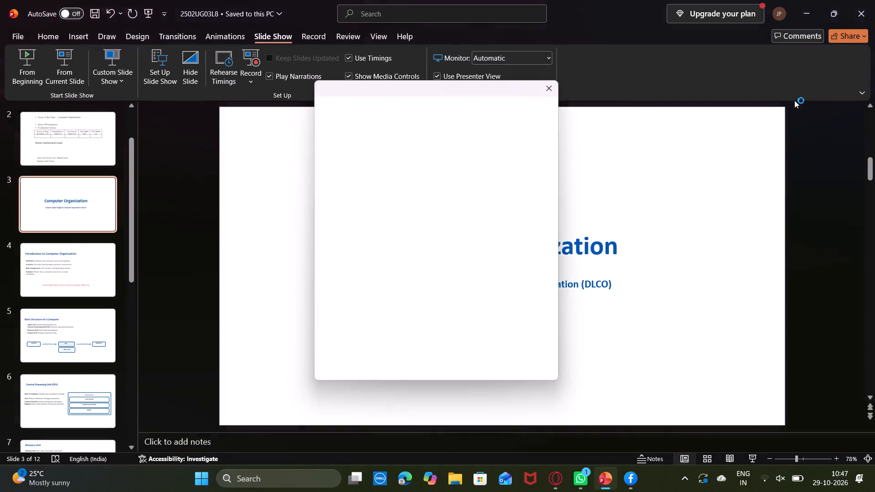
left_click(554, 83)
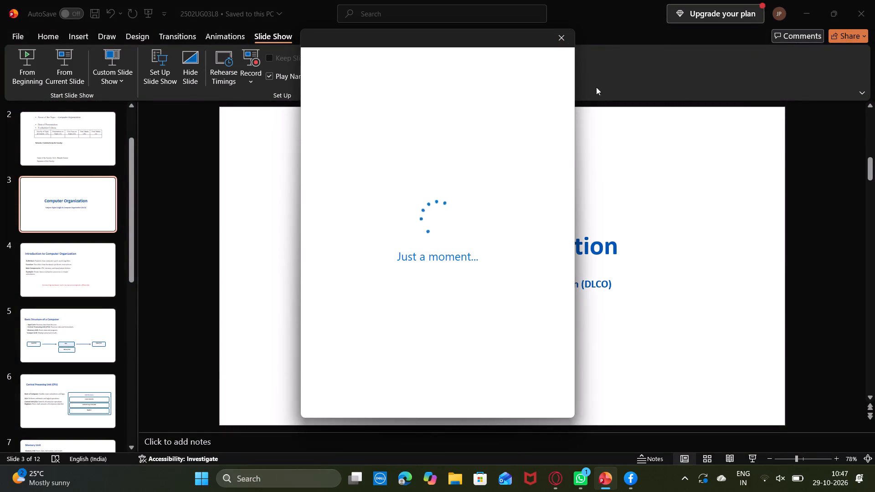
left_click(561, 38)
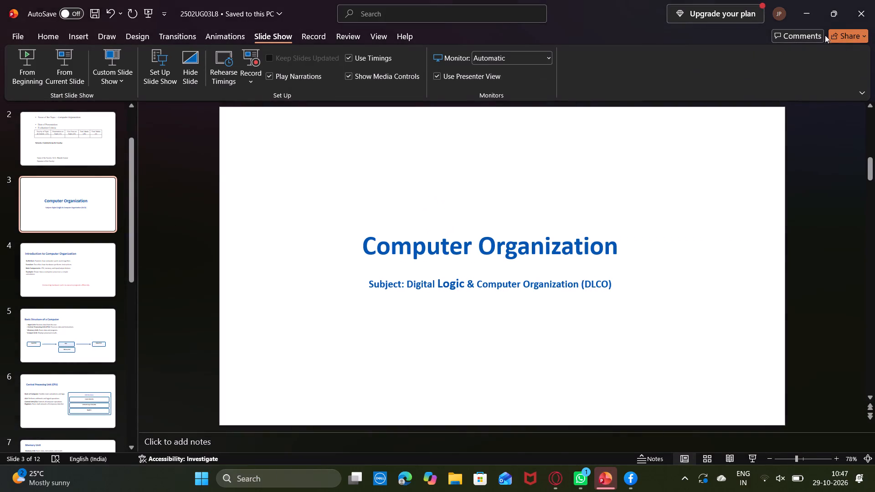
Upload the presentation to the personal OneDrive for sharing, accepting that the Inter font is not saved with it.
left_click(849, 32)
left_click(822, 47)
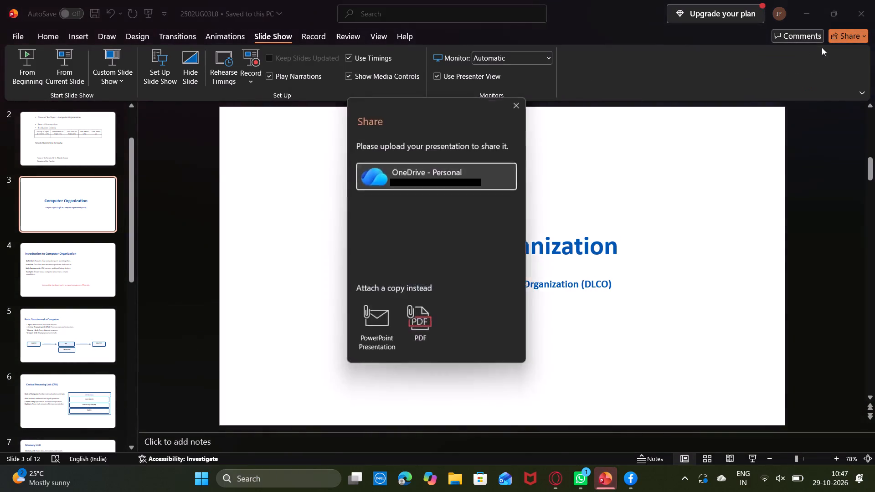
left_click(431, 173)
left_click(431, 173)
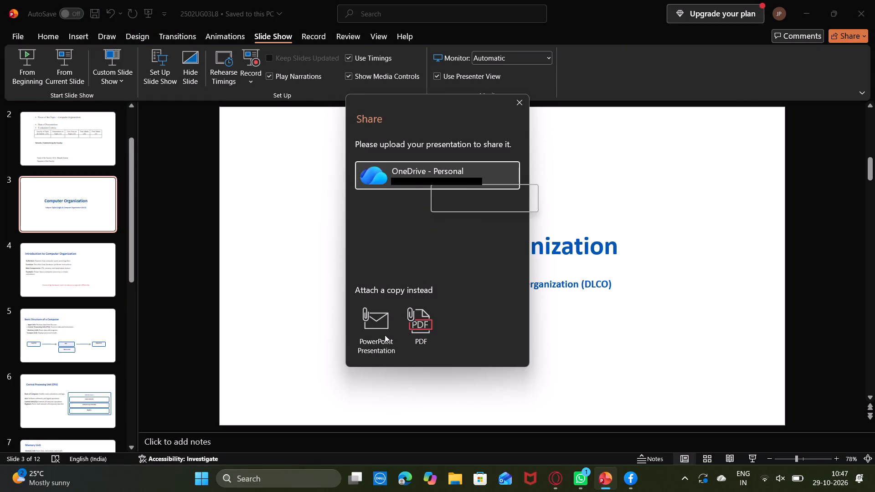
left_click(415, 333)
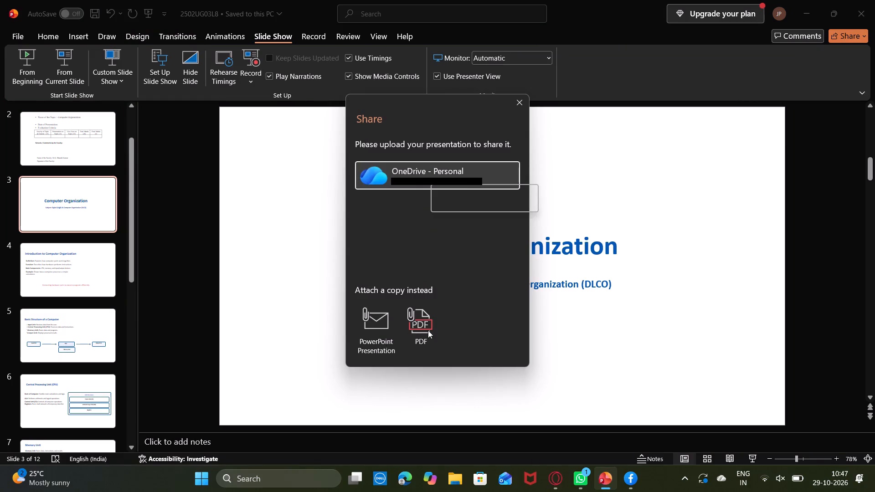
left_click(428, 330)
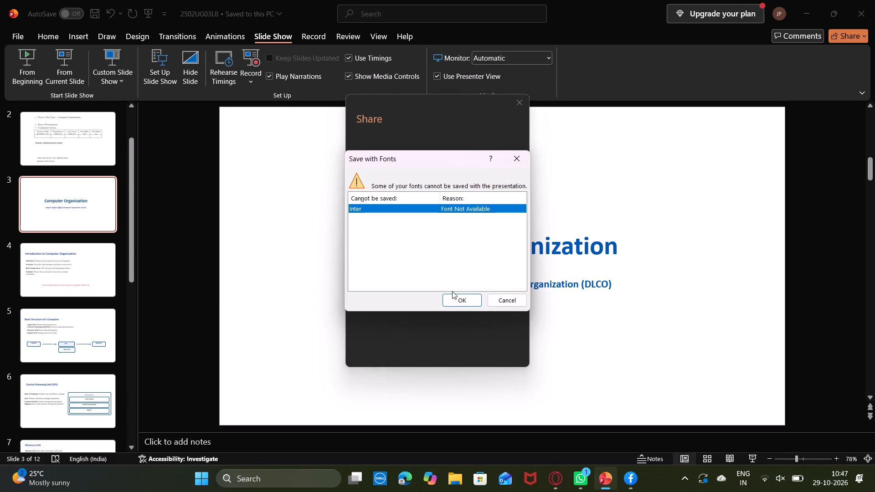
left_click(454, 298)
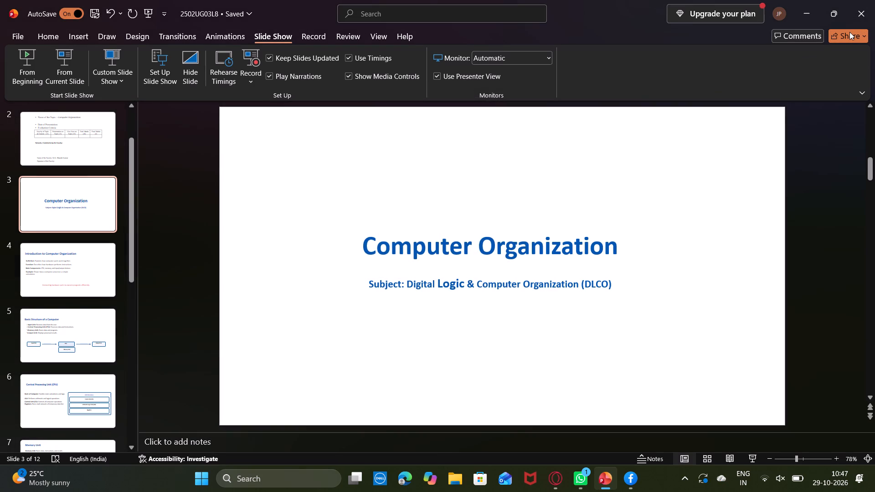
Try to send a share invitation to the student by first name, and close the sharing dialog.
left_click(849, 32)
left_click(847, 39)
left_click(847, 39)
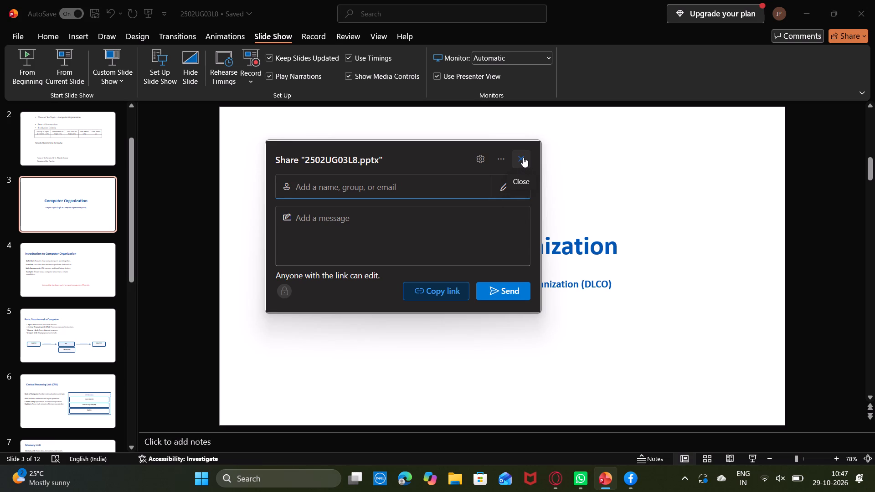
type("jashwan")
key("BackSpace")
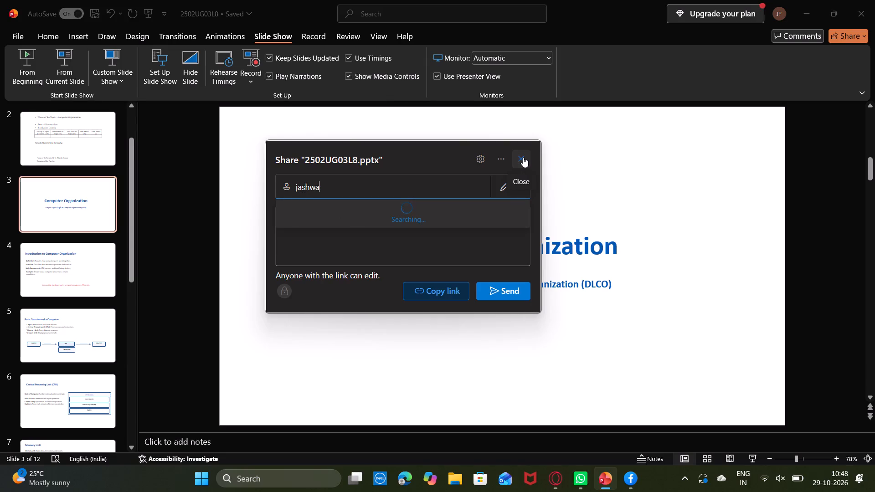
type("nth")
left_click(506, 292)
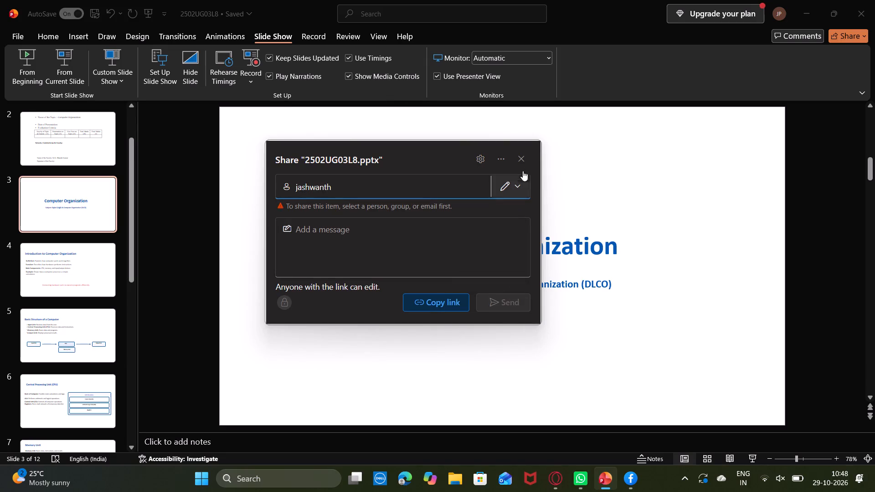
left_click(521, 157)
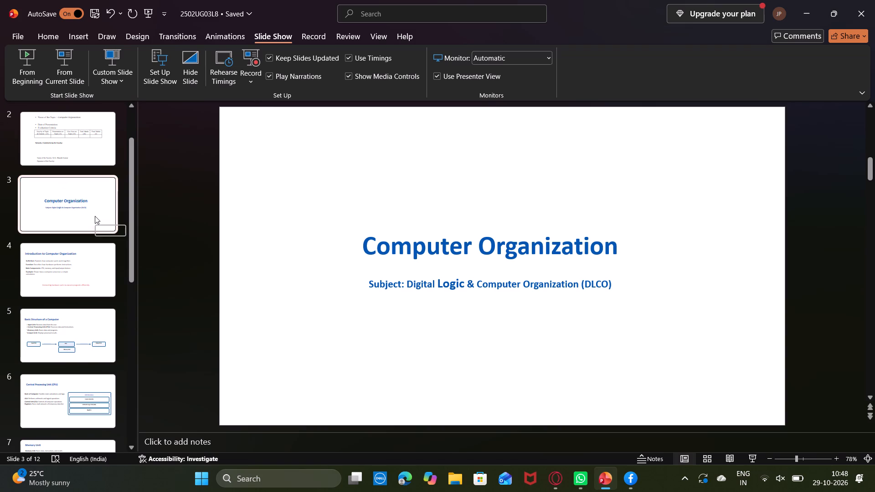
Play the slide show from the beginning and check each slide through to the "Thank you" slide.
left_click(26, 73)
key("Right")
key("Right")
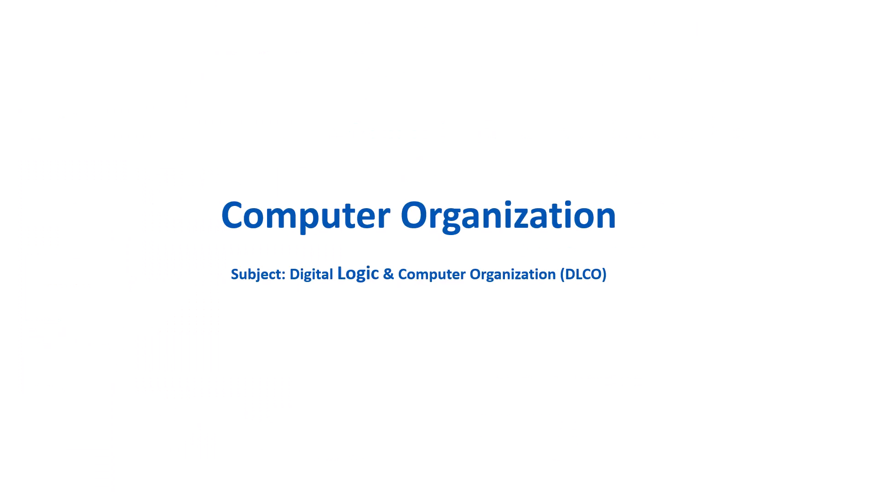
key("Right")
key("Right")
key("Right")
key("Right")
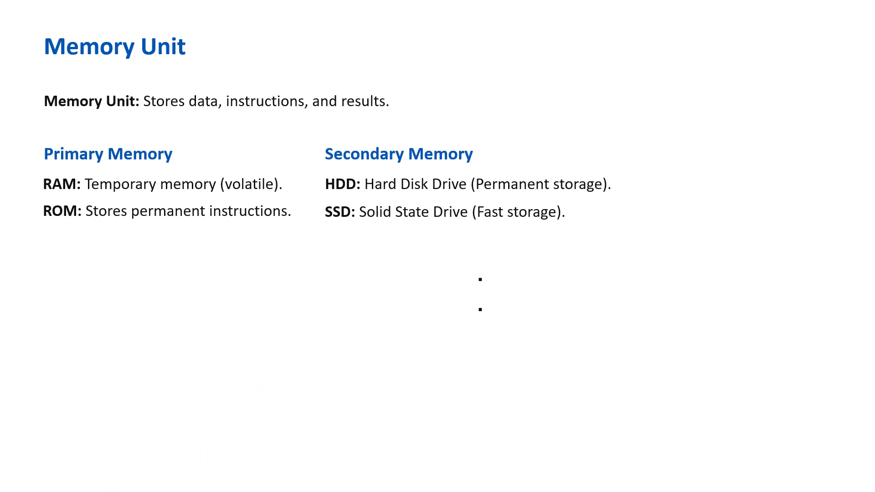
key("Right")
key("Right")
key("Right")
key("Right")
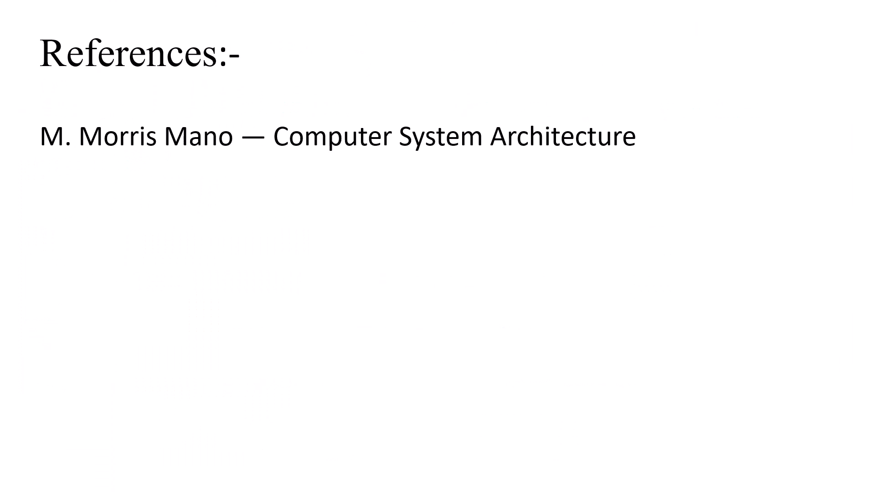
key("Right")
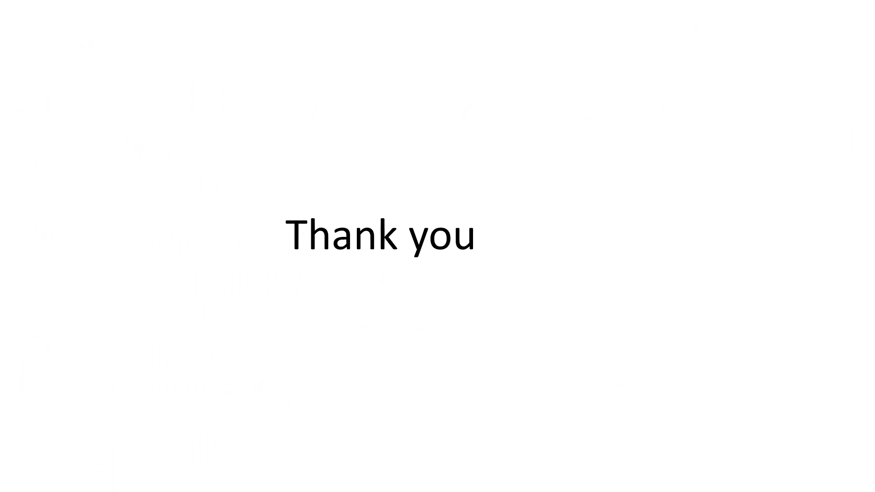
Go back through the slide show from "Thank you" to re-check the slides as far as "Basic Structure of a Computer".
key("Left")
key("Left")
key("Left")
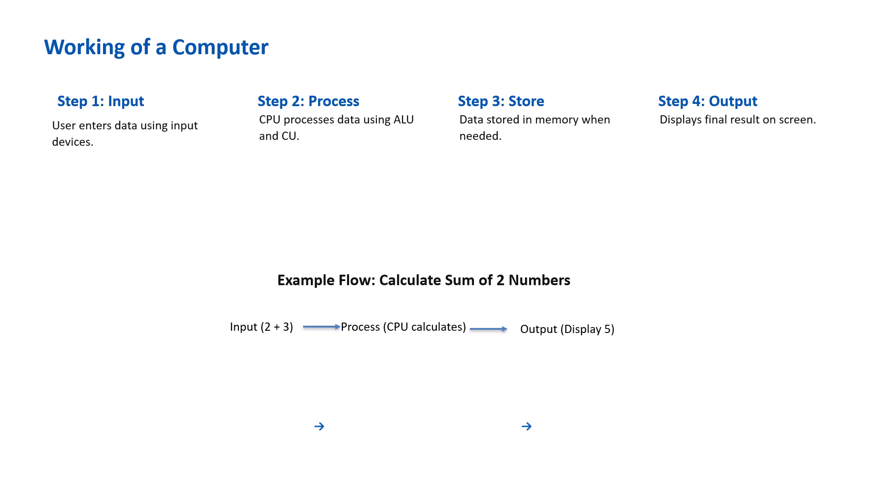
key("Right")
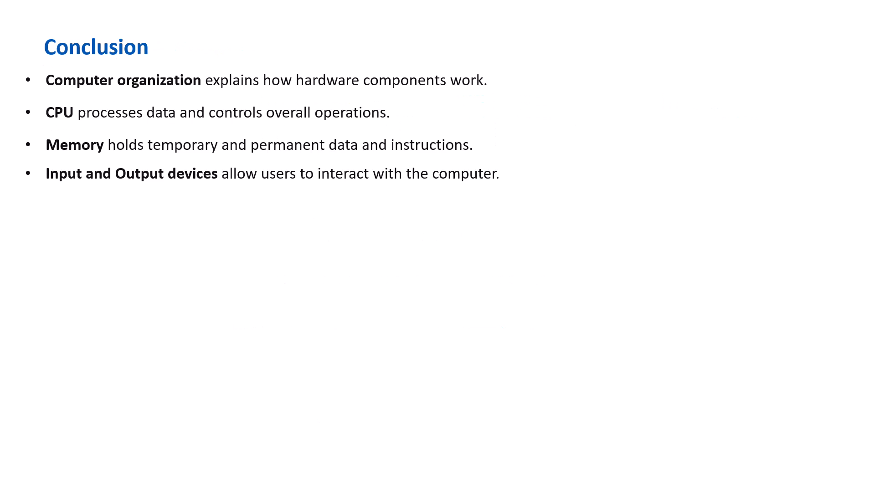
key("Left")
key("Left")
key("Left")
key("Left")
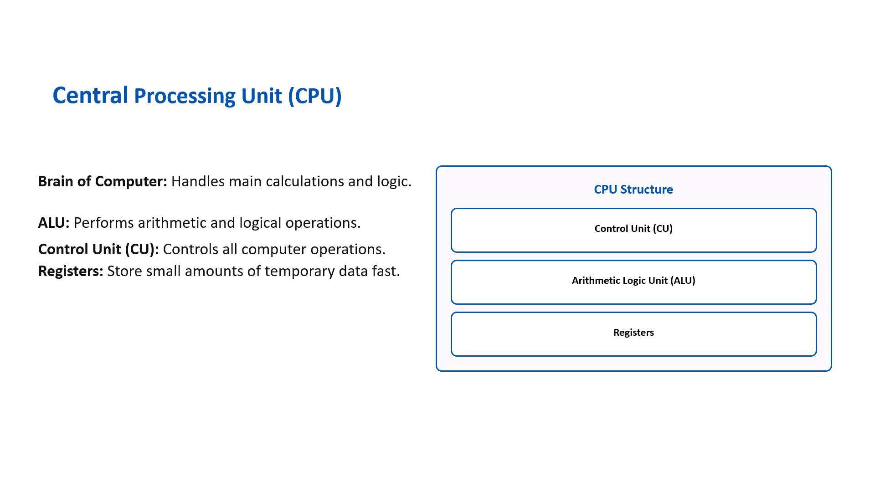
key("Left")
key("Left")
key("Down")
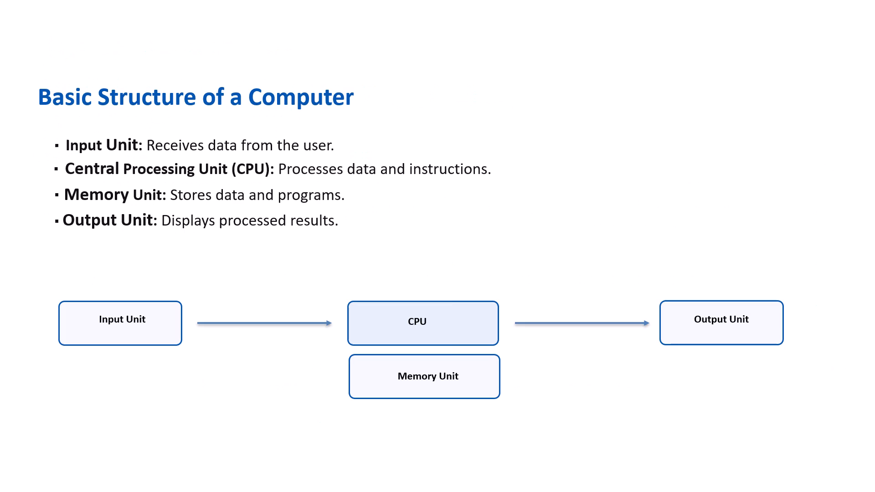
Review the slides forward to "Conclusion" once more and back to the "Computer Organization" title slide.
key("Right")
key("Right")
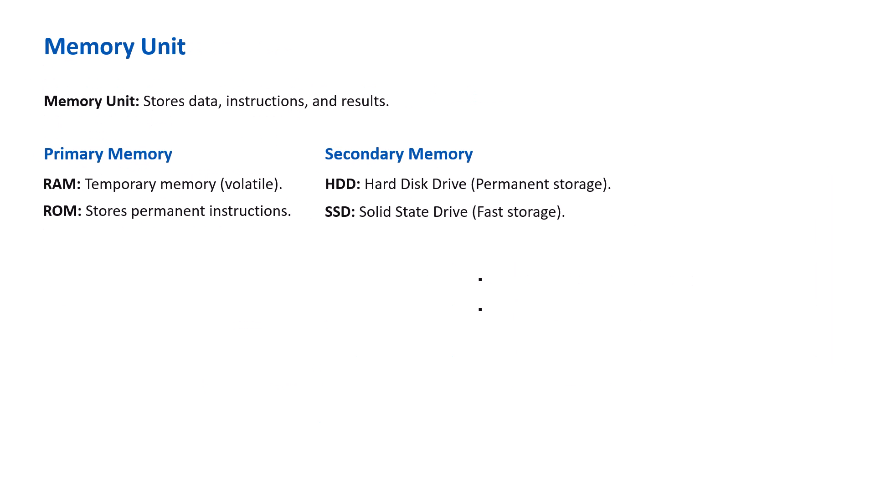
key("Right")
key("Right")
key("Right")
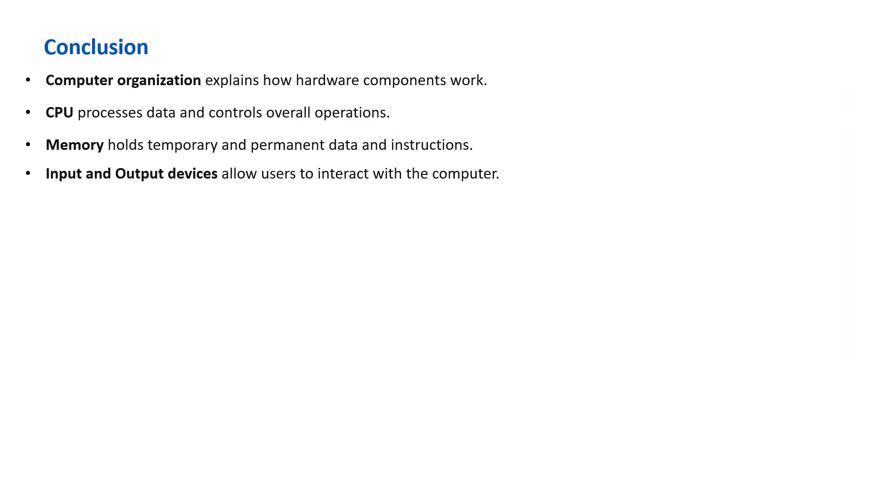
key("Left")
key("Left")
key("Left")
key("Left")
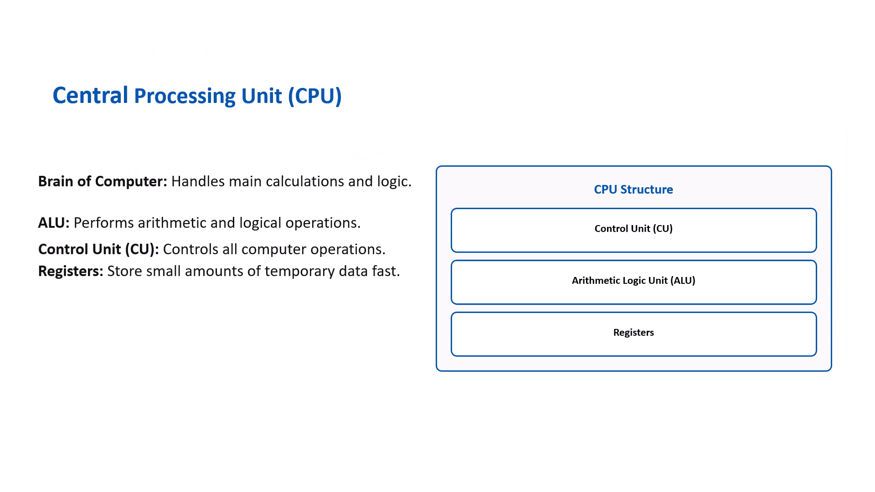
key("Left")
key("Left")
key("Left")
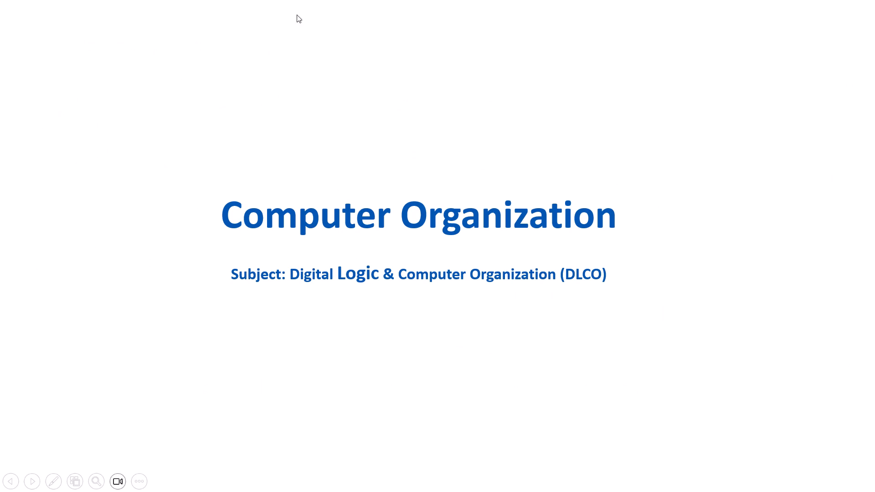
End the slide show at the "Computer Organization" title slide and return to the editing view.
key("Escape")
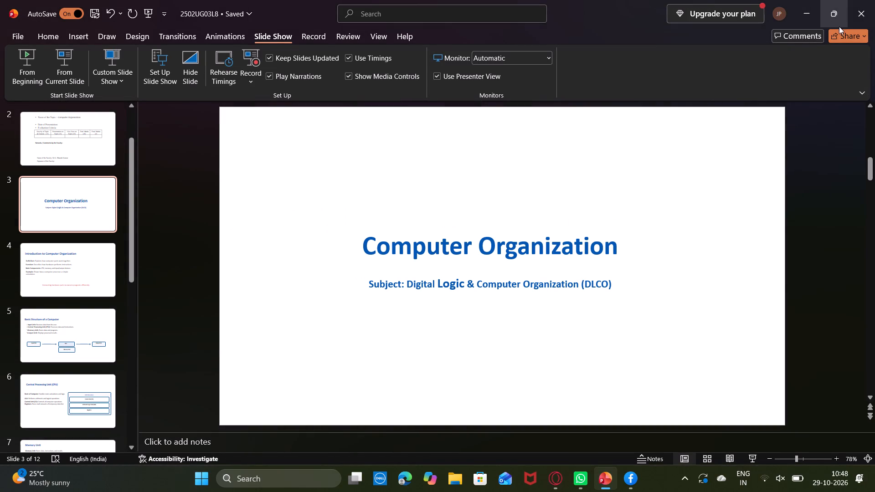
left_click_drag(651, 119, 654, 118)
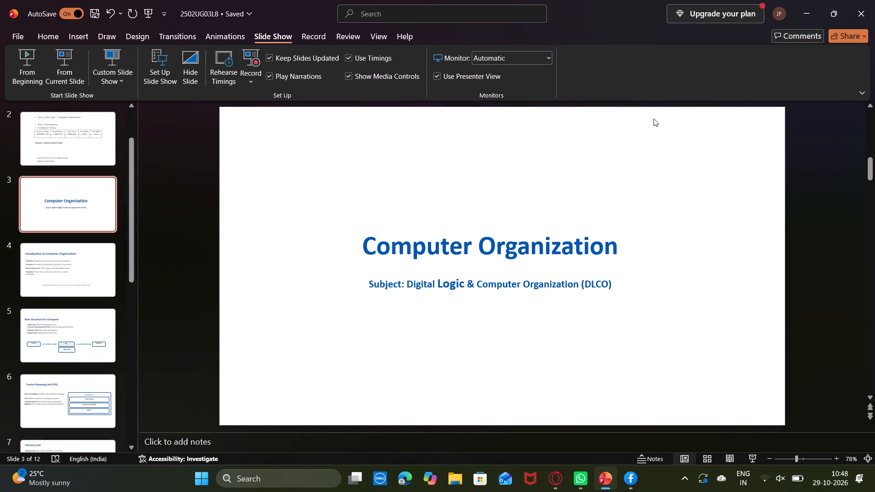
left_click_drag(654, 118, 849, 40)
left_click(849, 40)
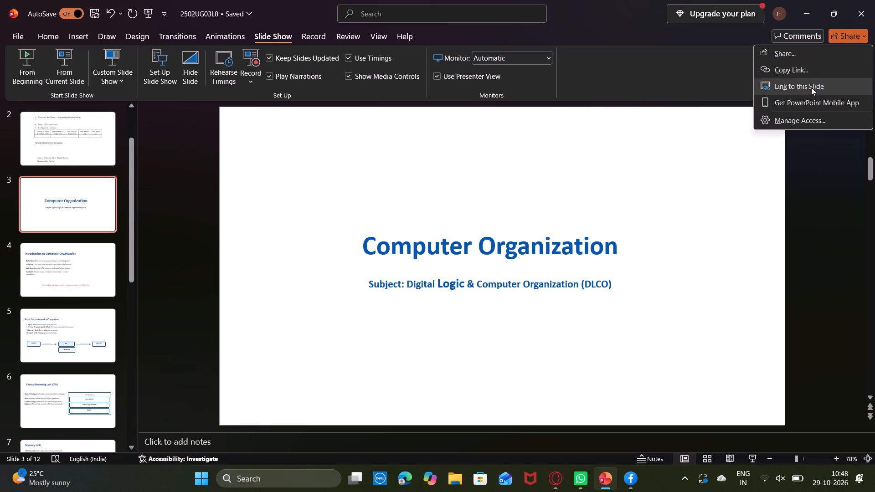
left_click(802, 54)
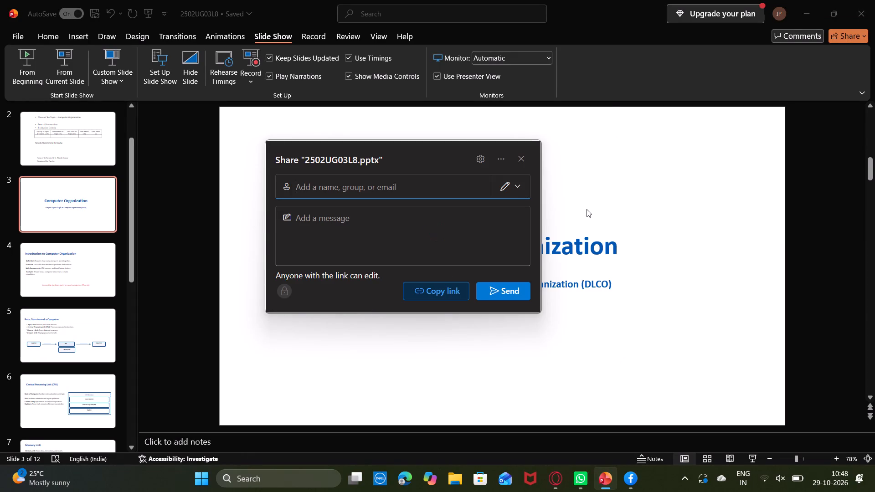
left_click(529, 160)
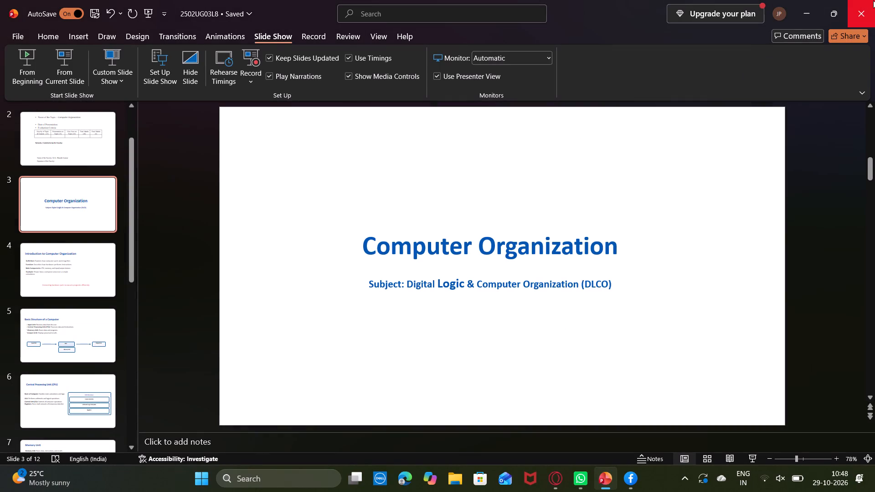